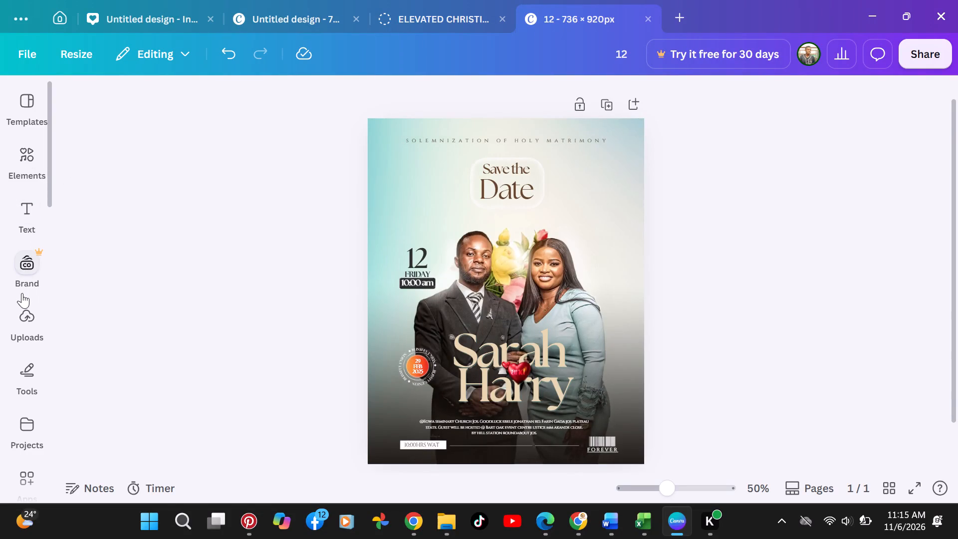
Find the "Presented in honour..." certificate design (2000 x 1414 px) among your projects' designs and open it in a new tab.
{"action": "left_click", "coordinate": [30, 430]}
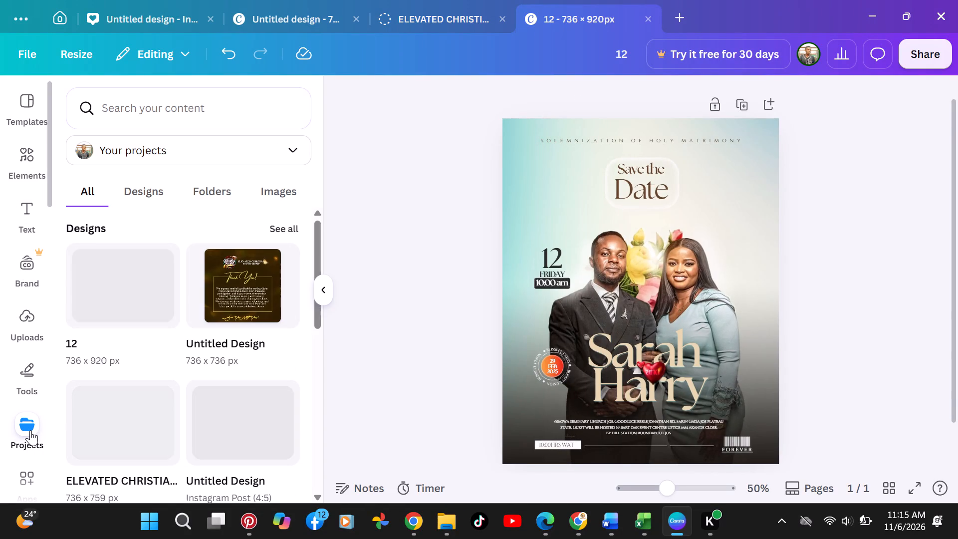
{"action": "left_click_drag", "start_coordinate": [318, 241], "coordinate": [318, 285]}
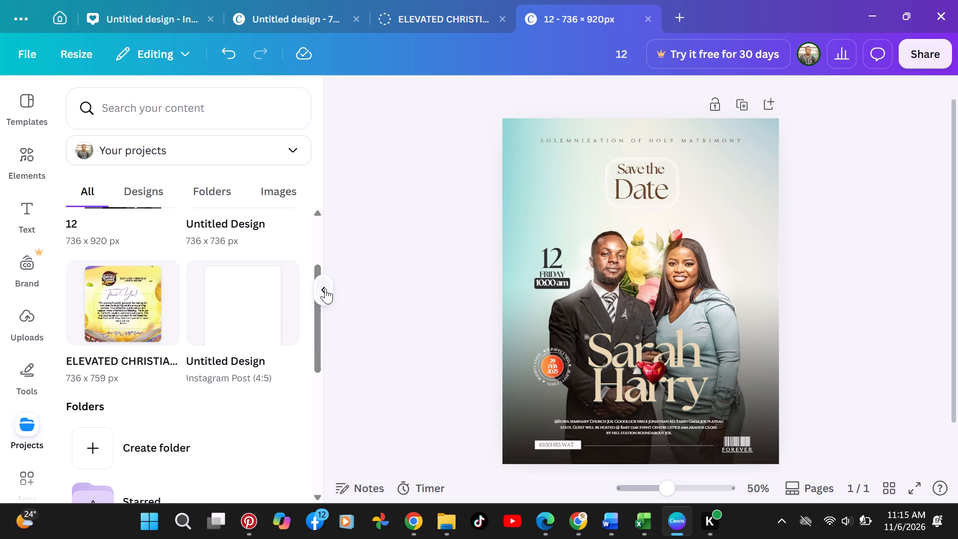
{"action": "left_click_drag", "start_coordinate": [315, 359], "coordinate": [315, 335]}
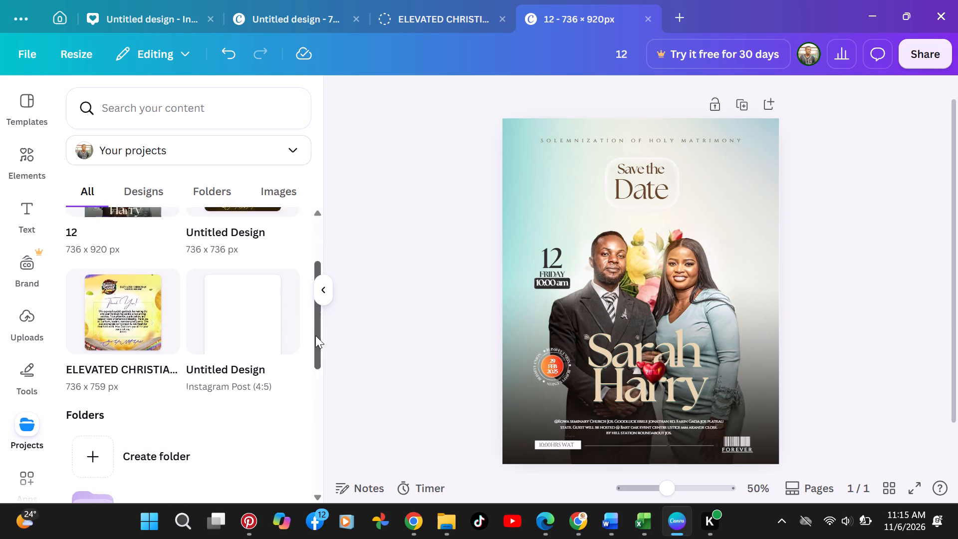
{"action": "left_click_drag", "start_coordinate": [315, 335], "coordinate": [317, 289]}
{"action": "left_click", "coordinate": [284, 234]}
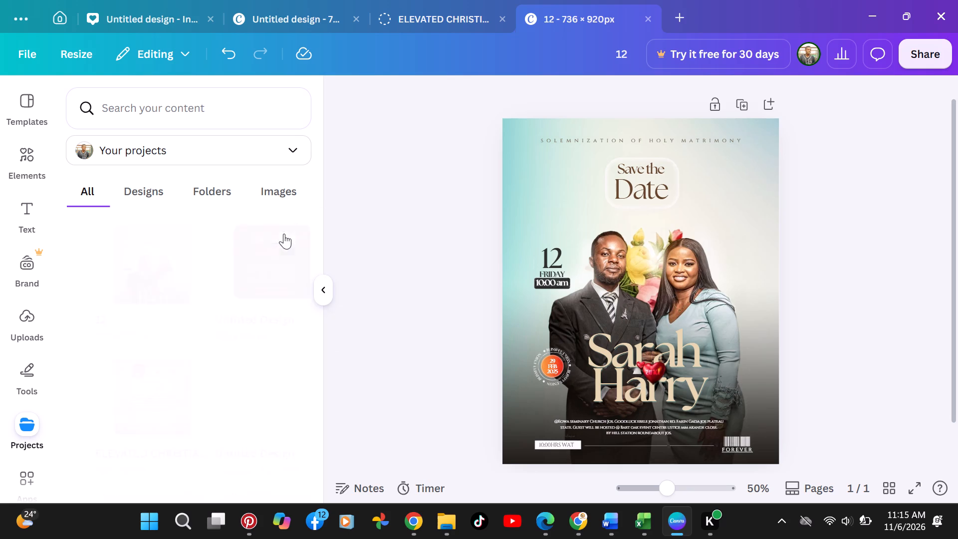
{"action": "left_click_drag", "start_coordinate": [316, 229], "coordinate": [316, 253]}
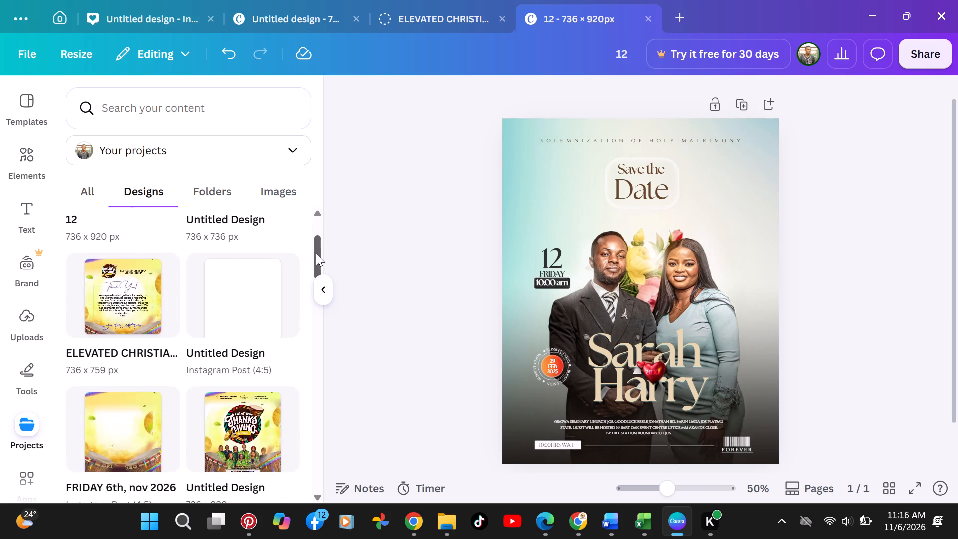
{"action": "left_click_drag", "start_coordinate": [316, 253], "coordinate": [320, 294]}
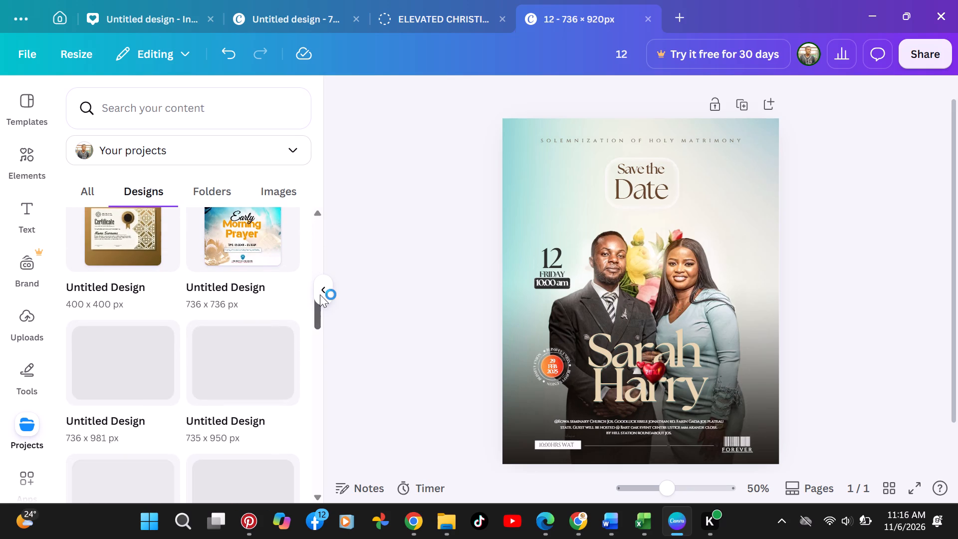
{"action": "left_click_drag", "start_coordinate": [320, 294], "coordinate": [319, 307]}
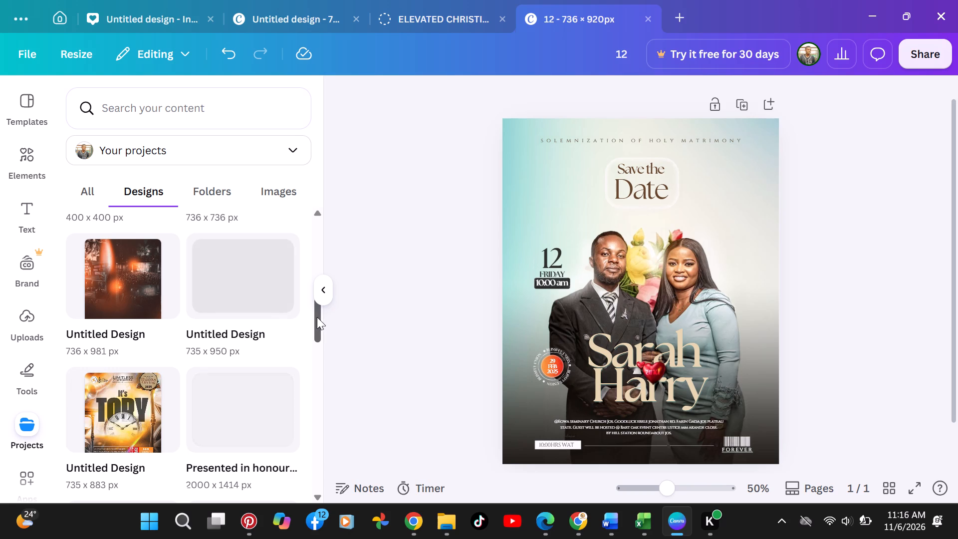
{"action": "left_click_drag", "start_coordinate": [317, 317], "coordinate": [317, 326]}
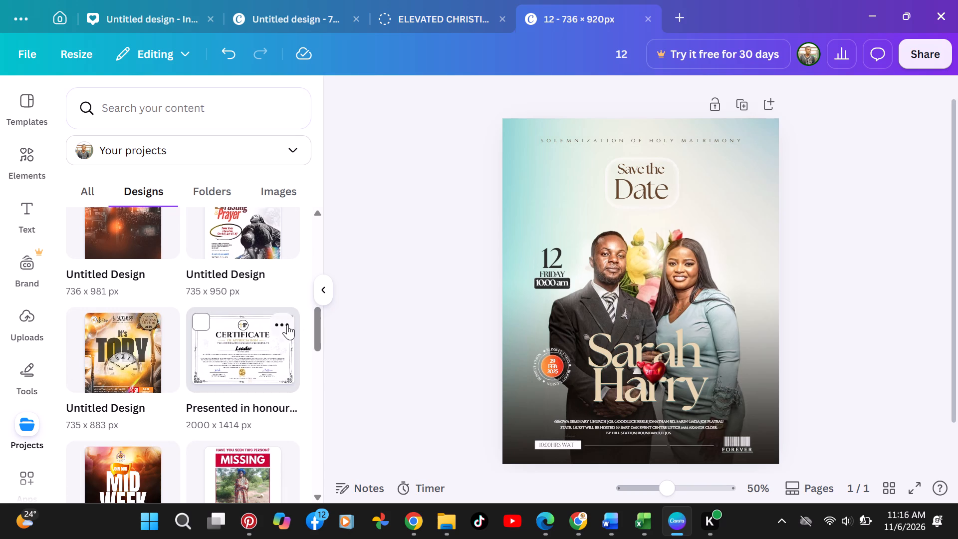
{"action": "left_click", "coordinate": [288, 325]}
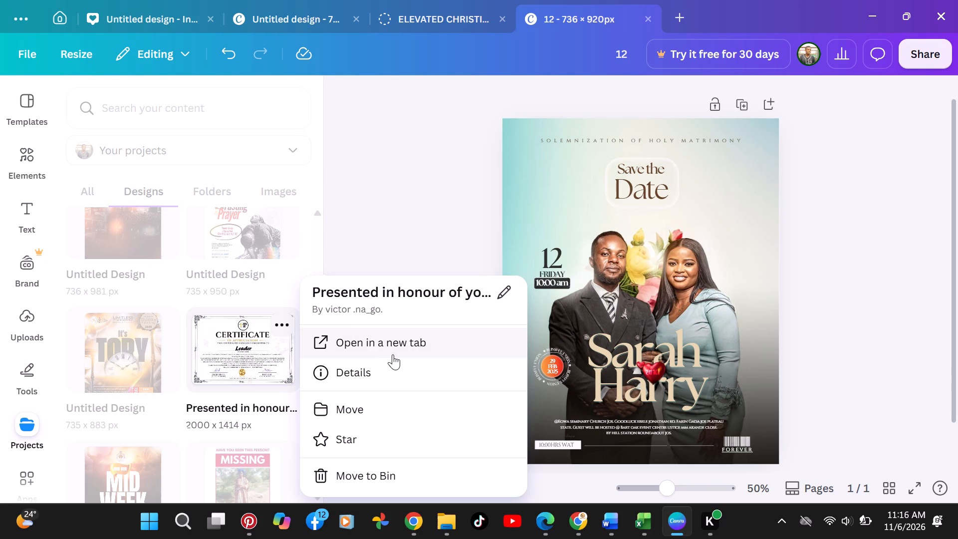
{"action": "left_click", "coordinate": [395, 353]}
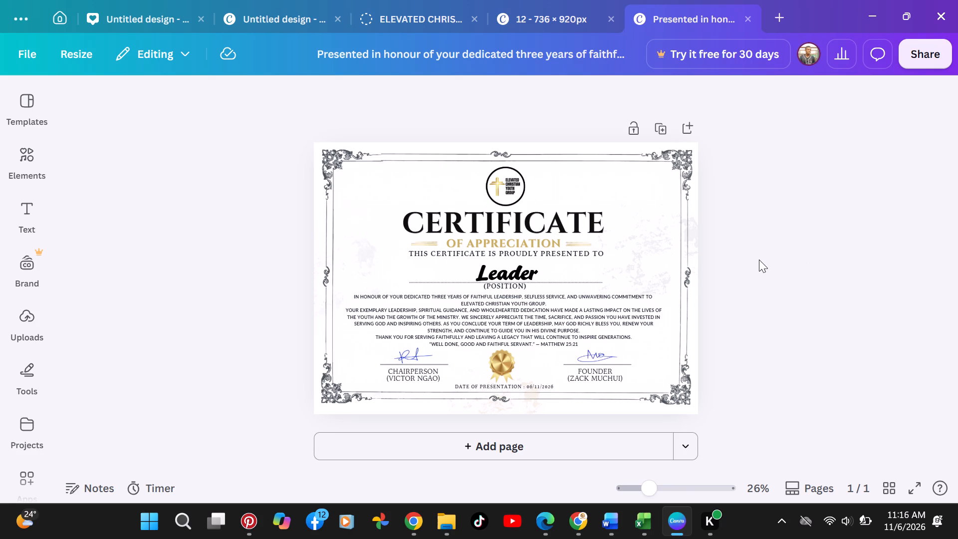
Select the body text block that begins "In honour of your dedicated three years" on the certificate.
{"action": "left_click", "coordinate": [739, 300]}
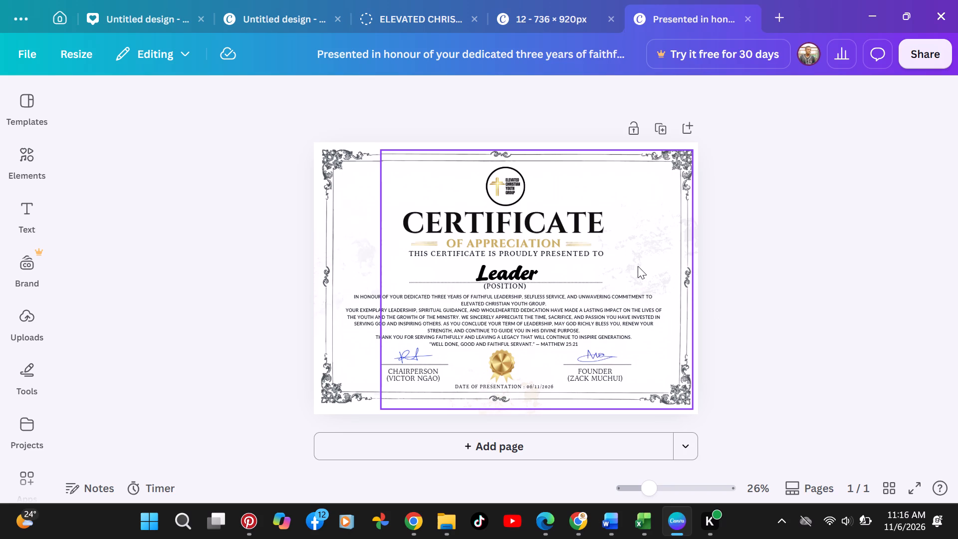
{"action": "left_click", "coordinate": [747, 241]}
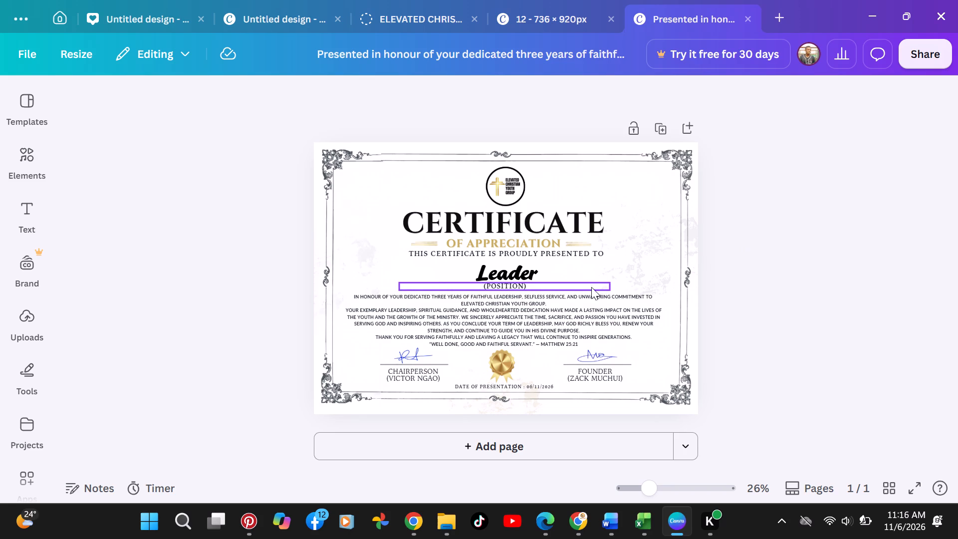
{"action": "left_click", "coordinate": [559, 318]}
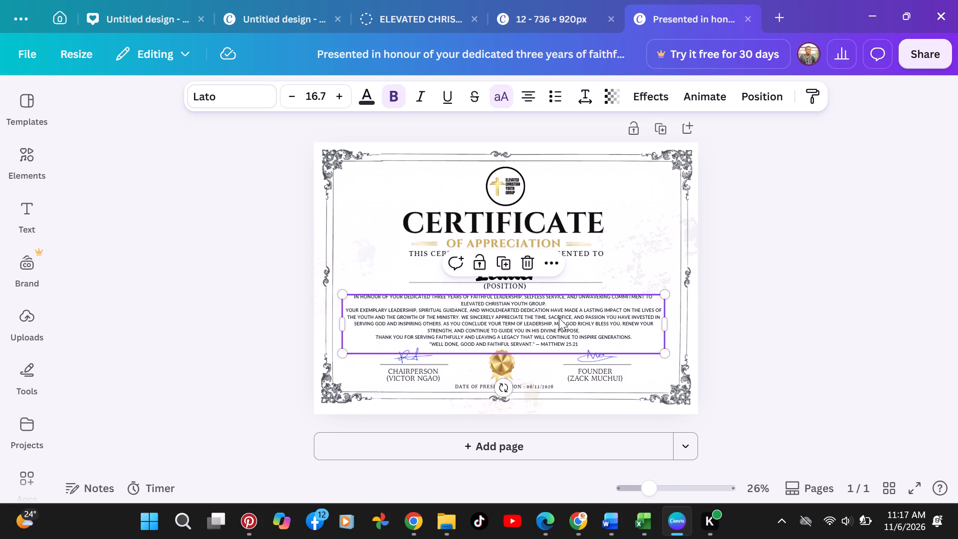
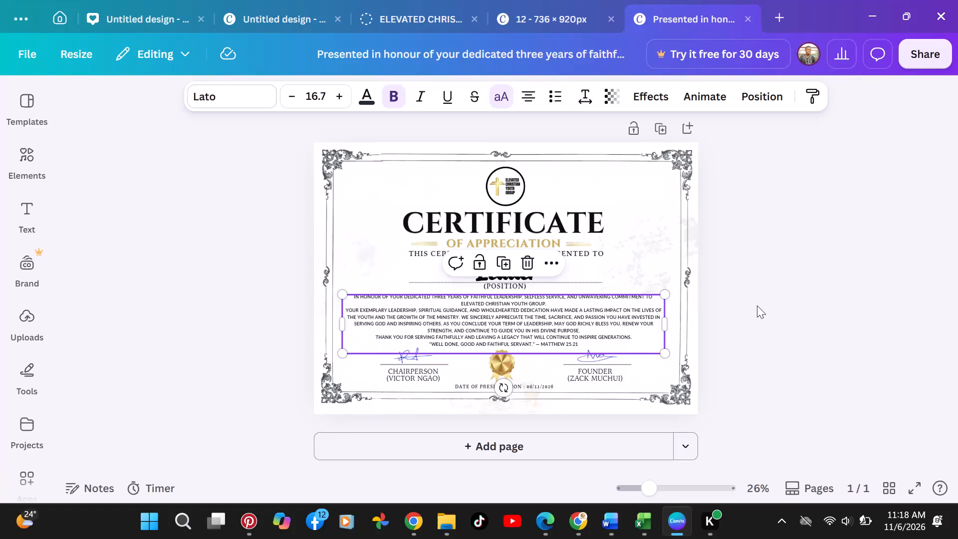
Reduce the Chairperson caption's font size to 25.3 and shrink the Founder caption by the same two points.
{"action": "left_click", "coordinate": [420, 369]}
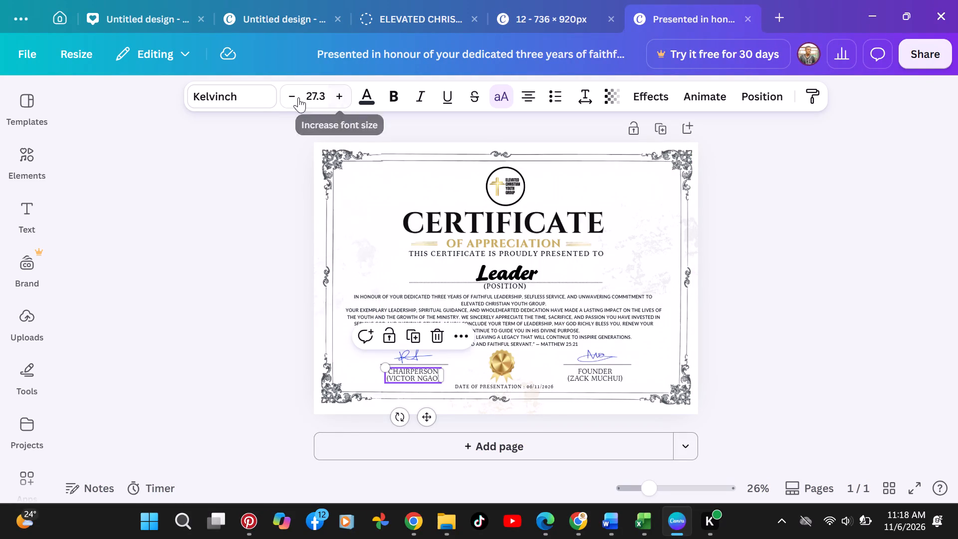
{"action": "left_click", "coordinate": [298, 97]}
{"action": "left_click", "coordinate": [298, 97]}
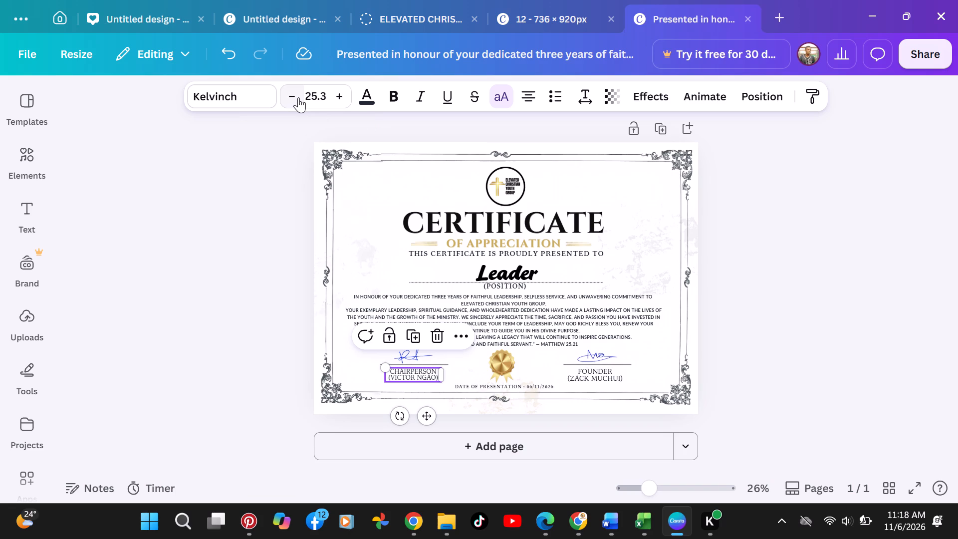
{"action": "left_click", "coordinate": [581, 376]}
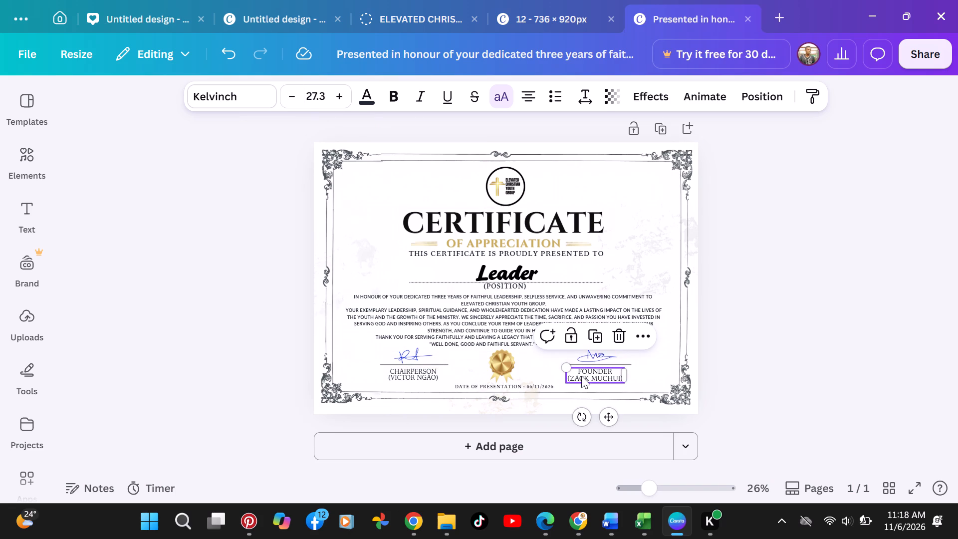
{"action": "left_click", "coordinate": [295, 98]}
{"action": "left_click", "coordinate": [295, 98]}
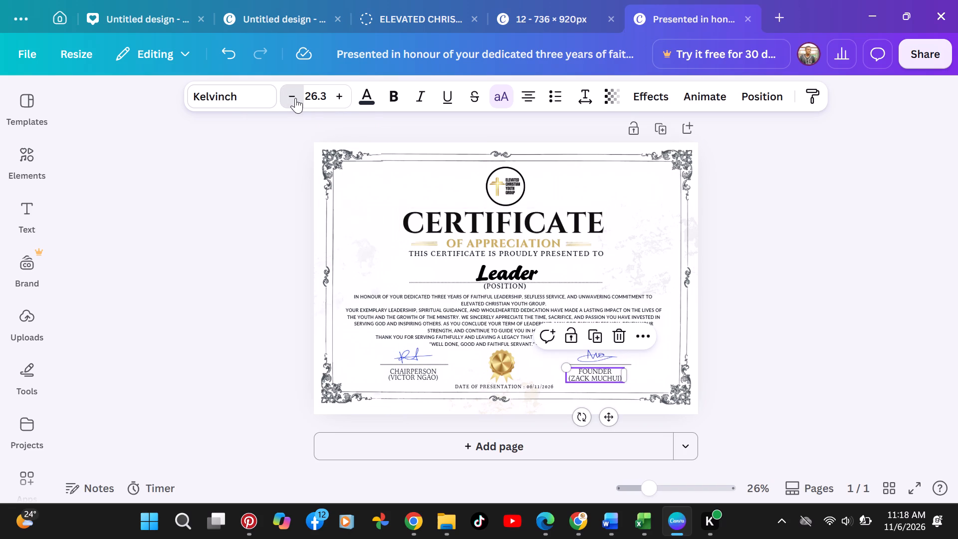
{"action": "left_click", "coordinate": [751, 308]}
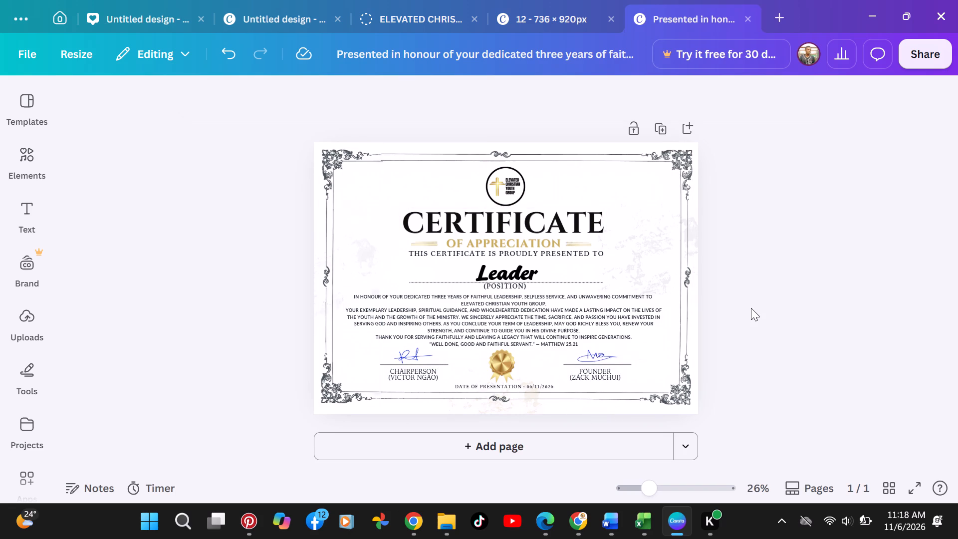
Shift the signature line above the Chairperson caption to centre on it, and align the Founder signature line level with it.
{"action": "left_click", "coordinate": [441, 362]}
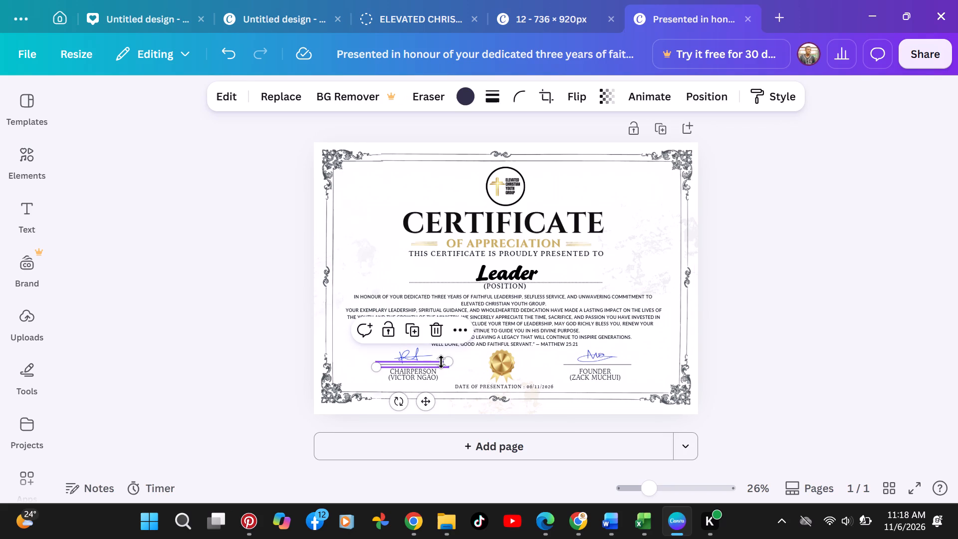
{"action": "left_click", "coordinate": [428, 398]}
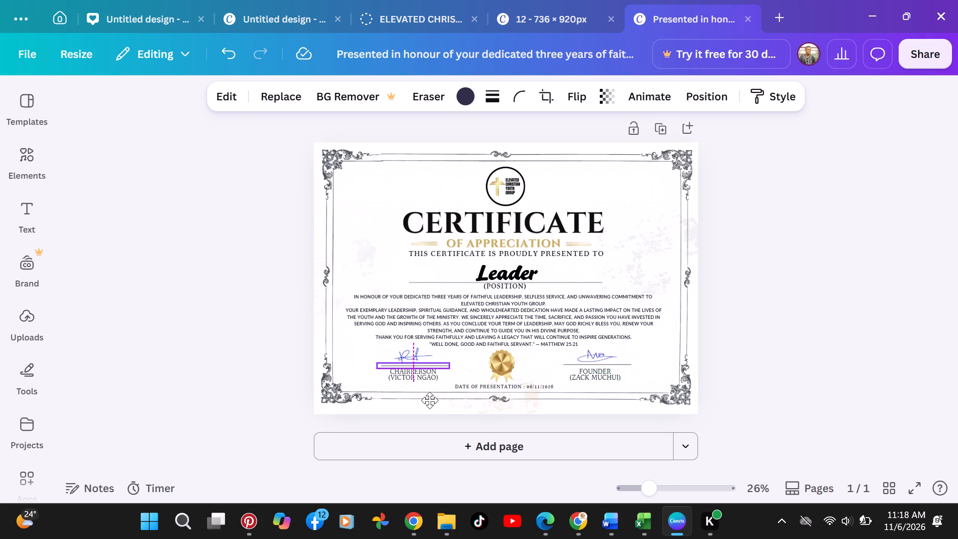
{"action": "left_click", "coordinate": [671, 364]}
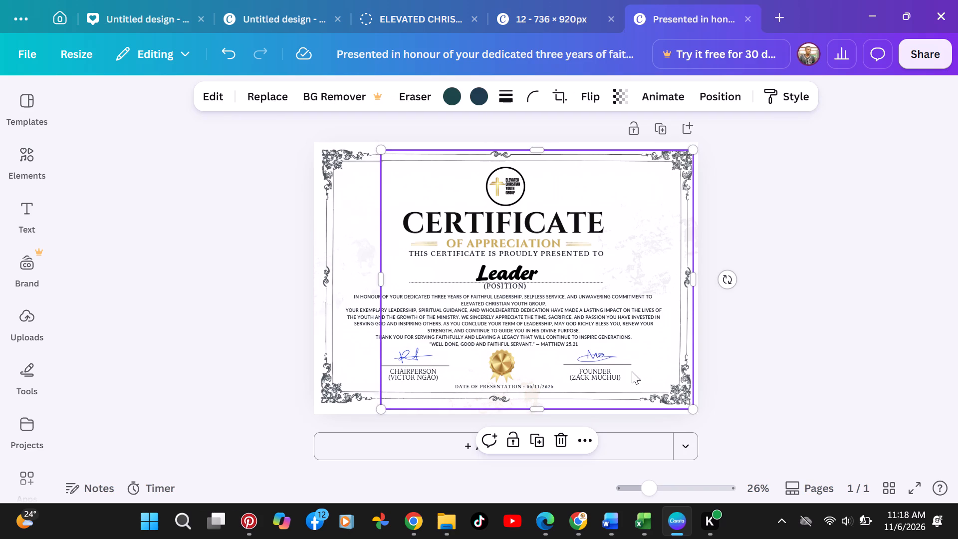
{"action": "left_click", "coordinate": [627, 364]}
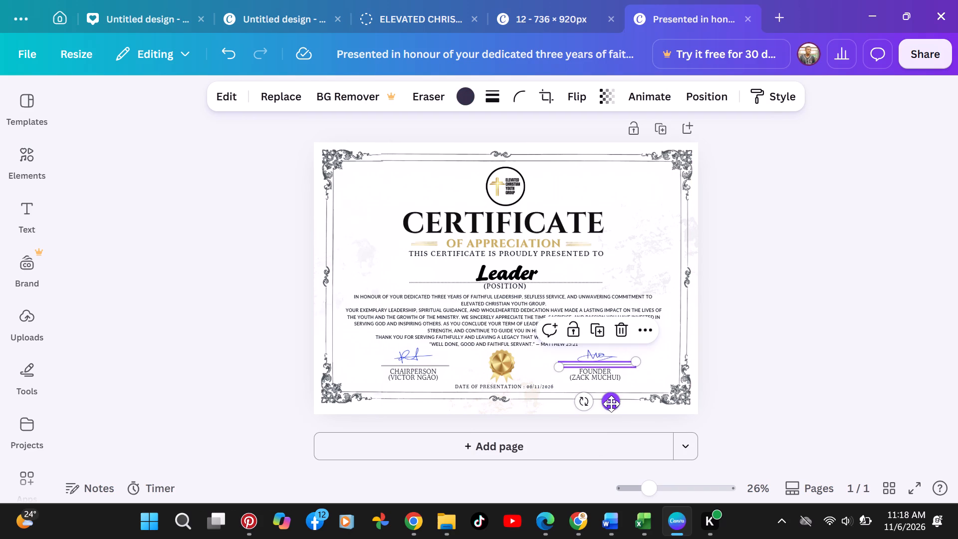
{"action": "left_click", "coordinate": [611, 404]}
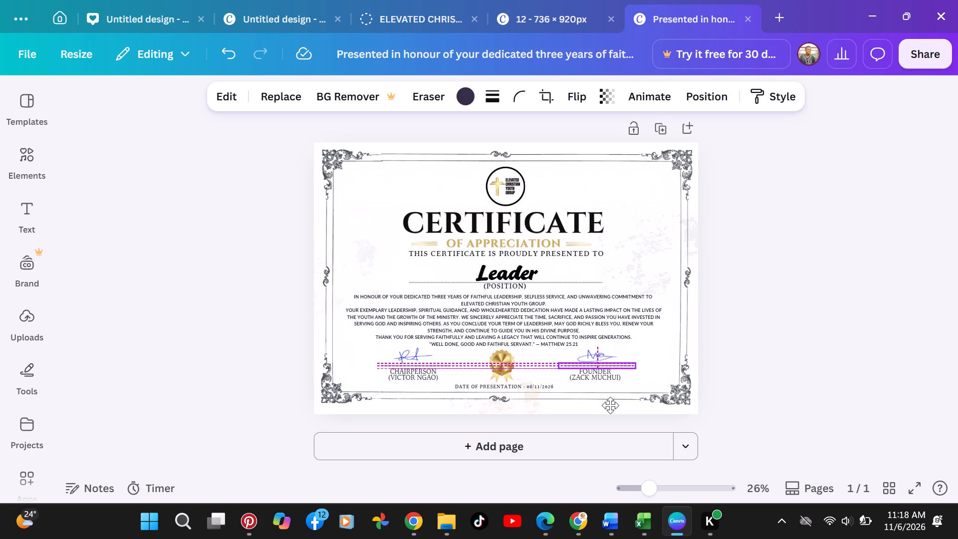
{"action": "left_click", "coordinate": [776, 378]}
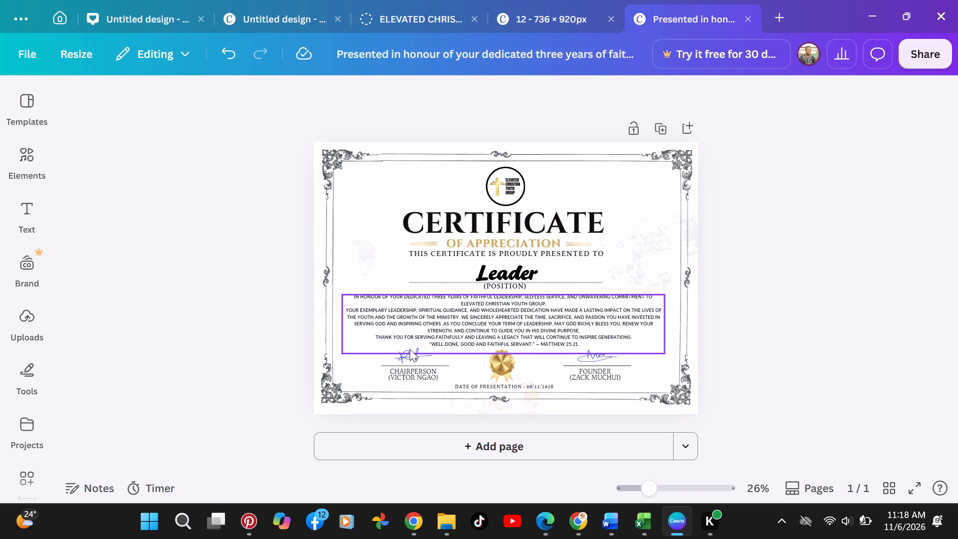
Scale down the blue signatures above the Chairperson and Founder lines slightly so they clear the body text.
{"action": "left_click", "coordinate": [407, 357]}
{"action": "left_click", "coordinate": [407, 357]}
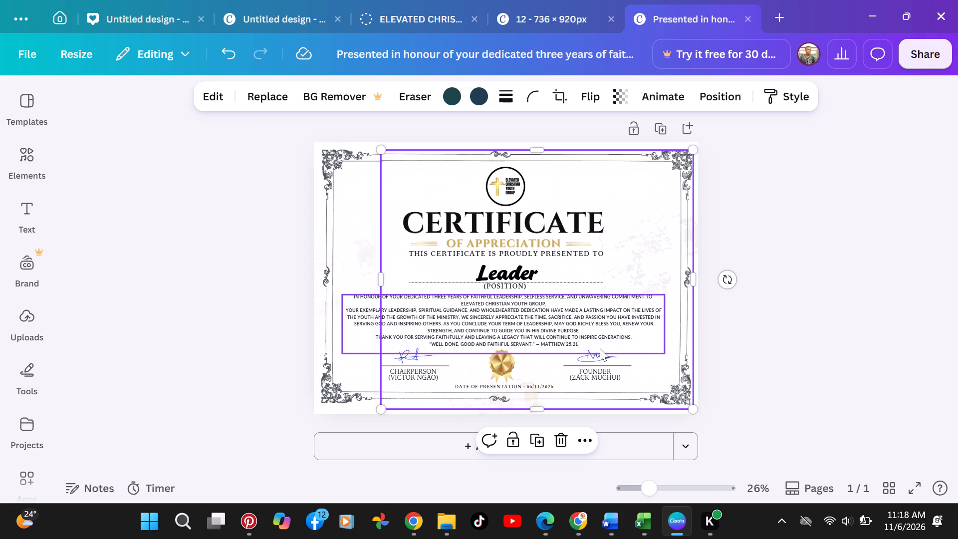
{"action": "left_click", "coordinate": [411, 356]}
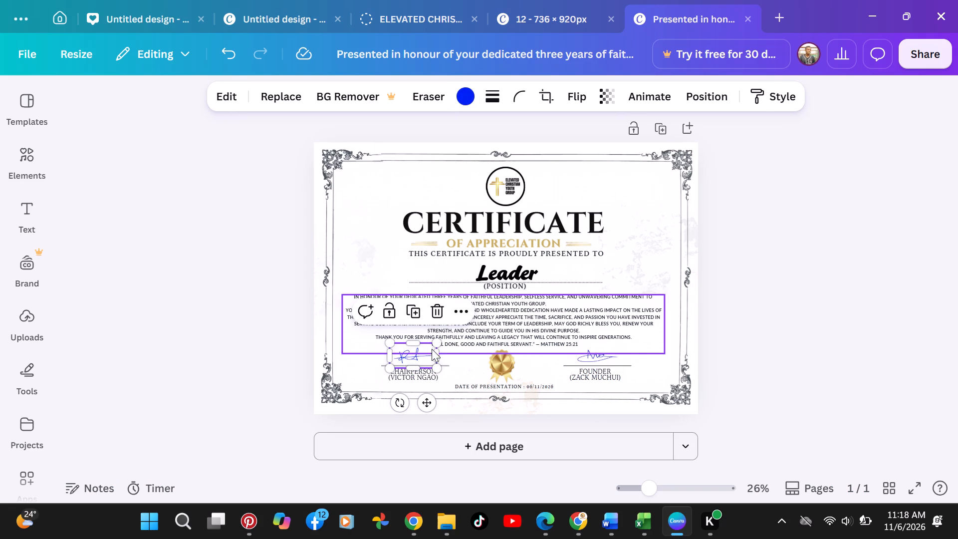
{"action": "left_click_drag", "start_coordinate": [439, 339], "coordinate": [435, 346]}
{"action": "left_click", "coordinate": [778, 338]}
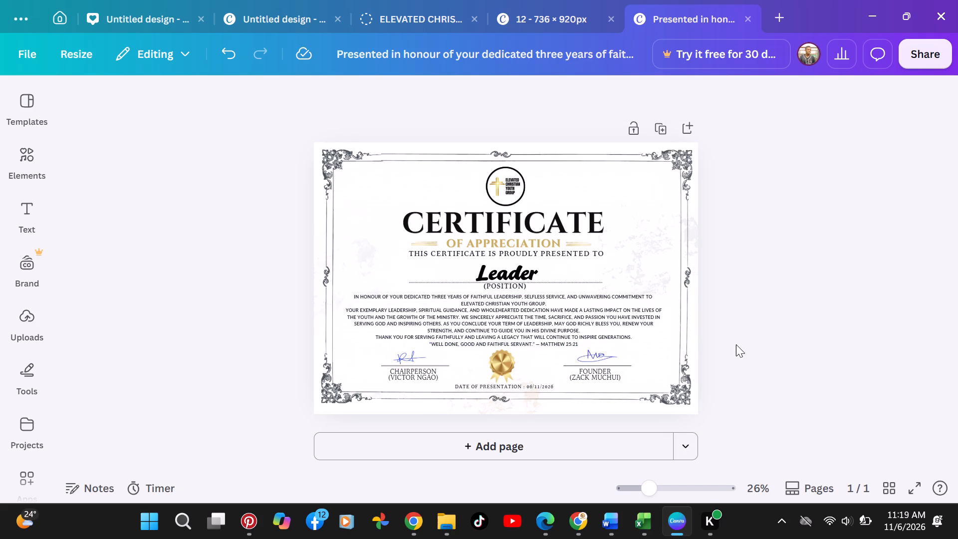
{"action": "left_click", "coordinate": [609, 357]}
{"action": "left_click", "coordinate": [618, 346]}
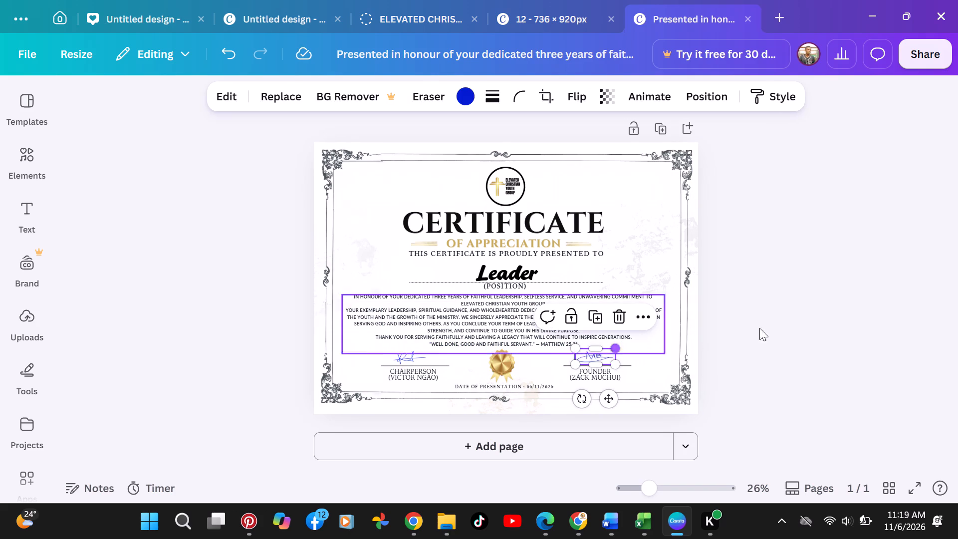
{"action": "left_click", "coordinate": [793, 327]}
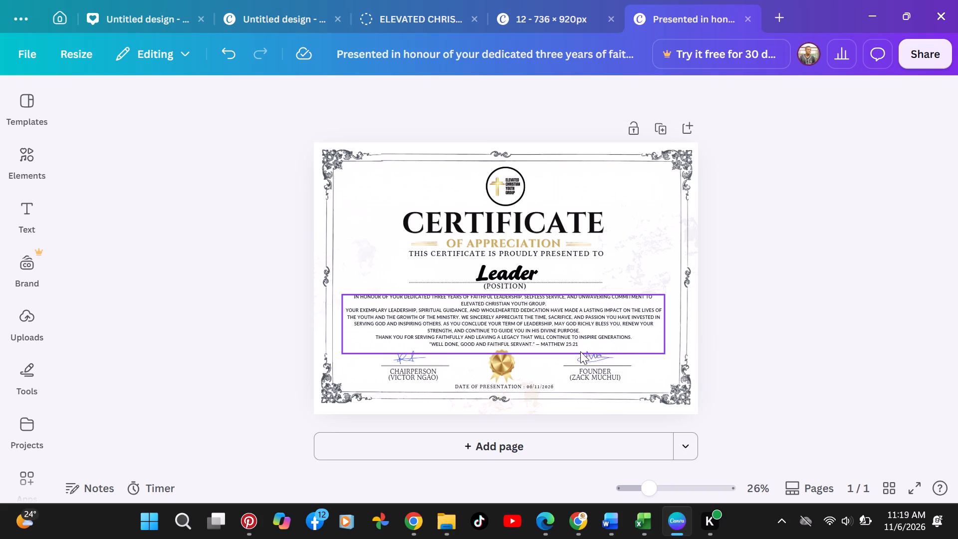
Scale the body text block up to font size 17.3 and move it slightly up and left to centre it.
{"action": "left_click", "coordinate": [560, 332]}
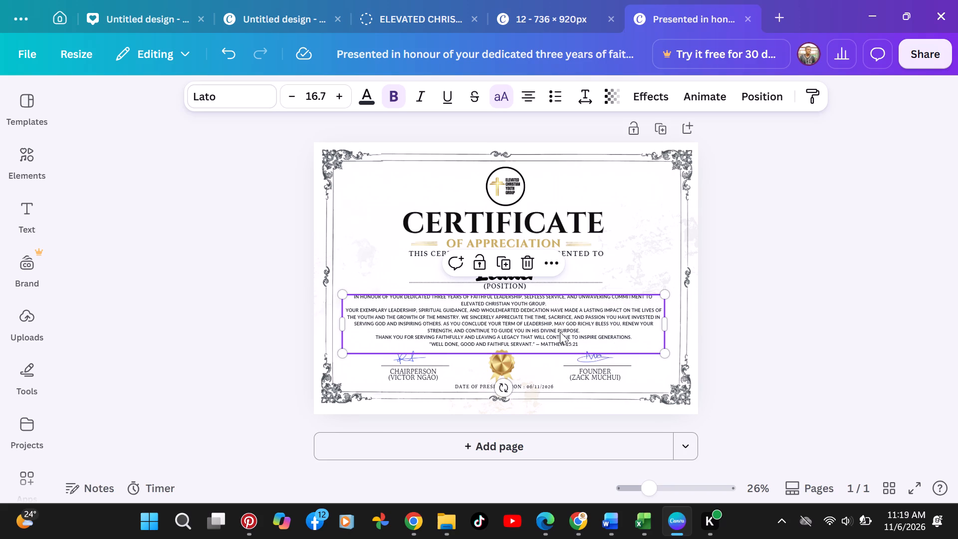
{"action": "left_click", "coordinate": [804, 329]}
{"action": "left_click", "coordinate": [634, 311]}
{"action": "left_click_drag", "start_coordinate": [664, 295], "coordinate": [671, 292]}
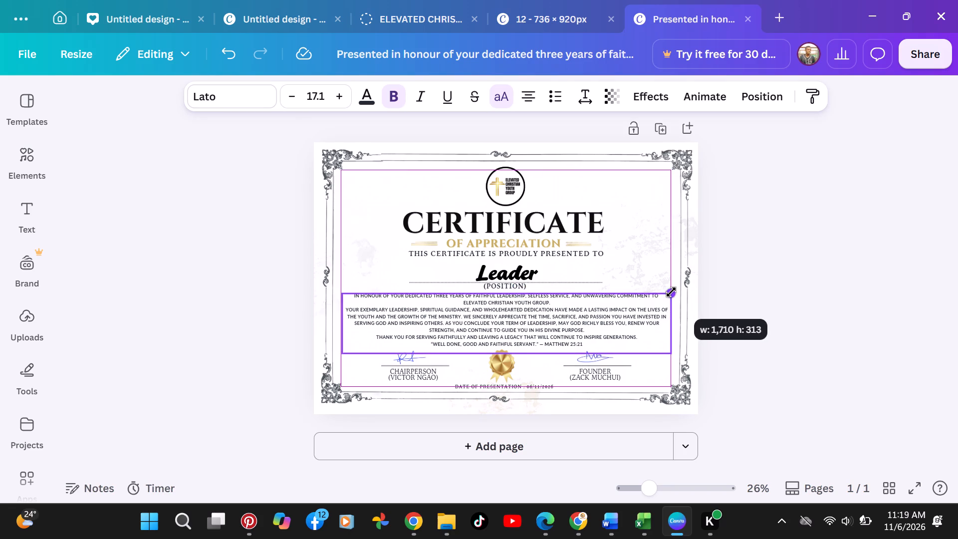
{"action": "left_click_drag", "start_coordinate": [671, 292], "coordinate": [673, 291]}
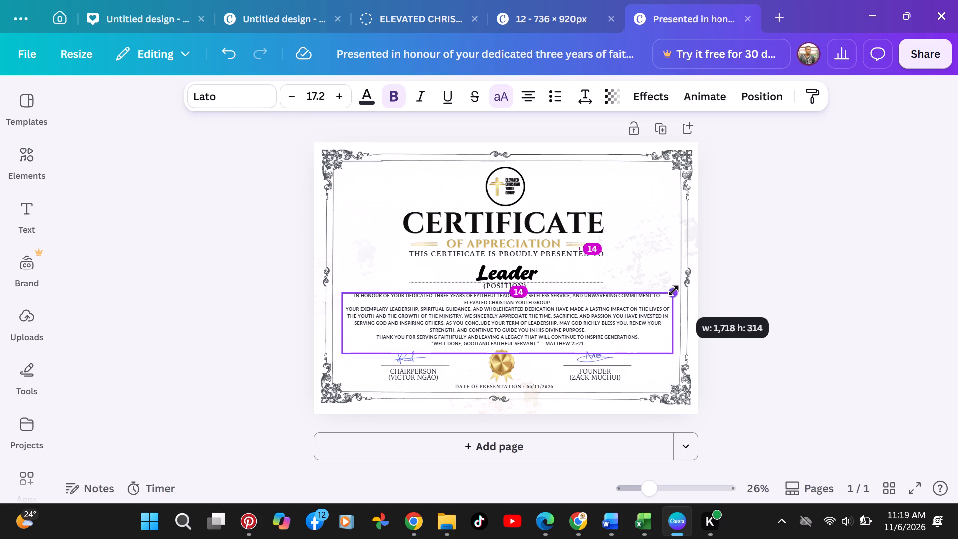
{"action": "left_click_drag", "start_coordinate": [673, 291], "coordinate": [676, 289]}
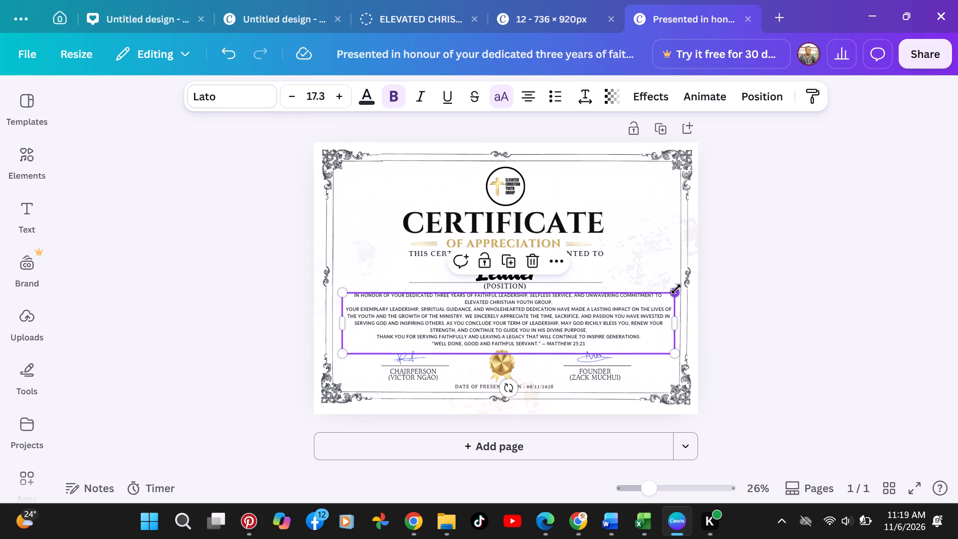
{"action": "left_click", "coordinate": [614, 332]}
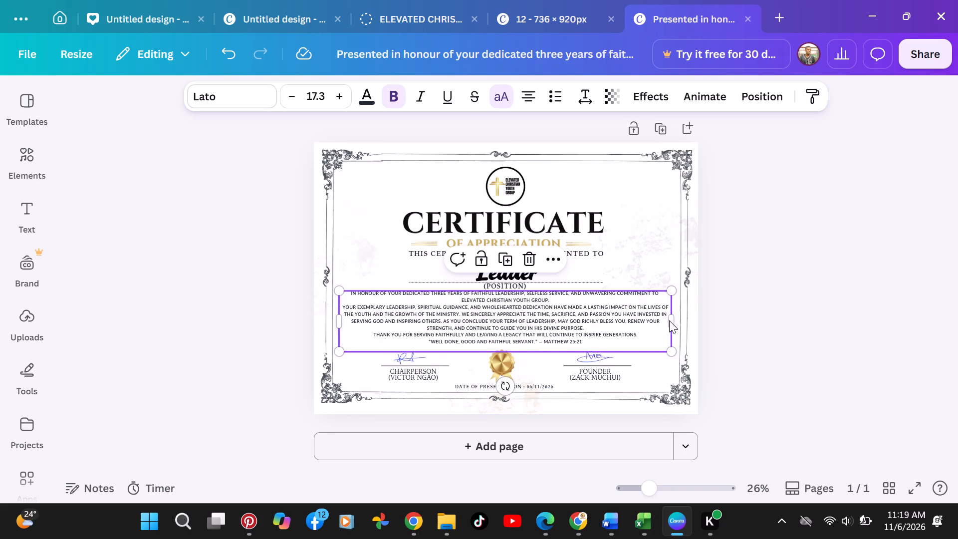
Narrow the body text block to about 1,632 px wide so its lines rewrap without an extra line.
{"action": "left_click_drag", "start_coordinate": [674, 320], "coordinate": [668, 320]}
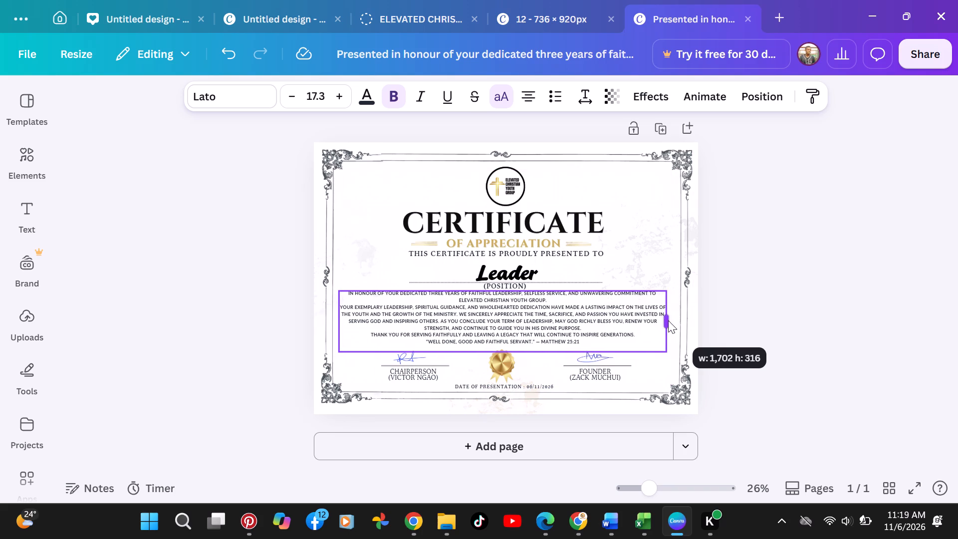
{"action": "left_click_drag", "start_coordinate": [668, 320], "coordinate": [665, 320]}
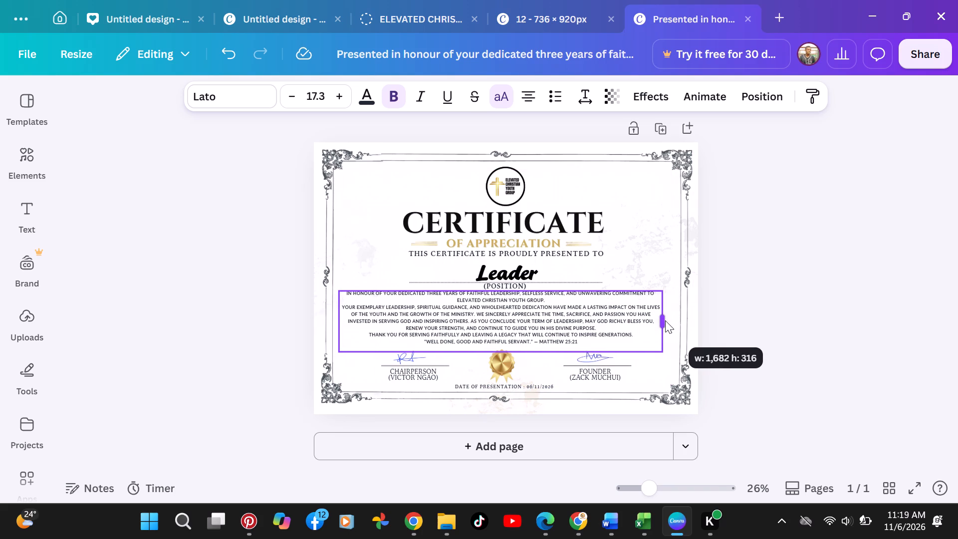
{"action": "left_click_drag", "start_coordinate": [665, 320], "coordinate": [658, 320]}
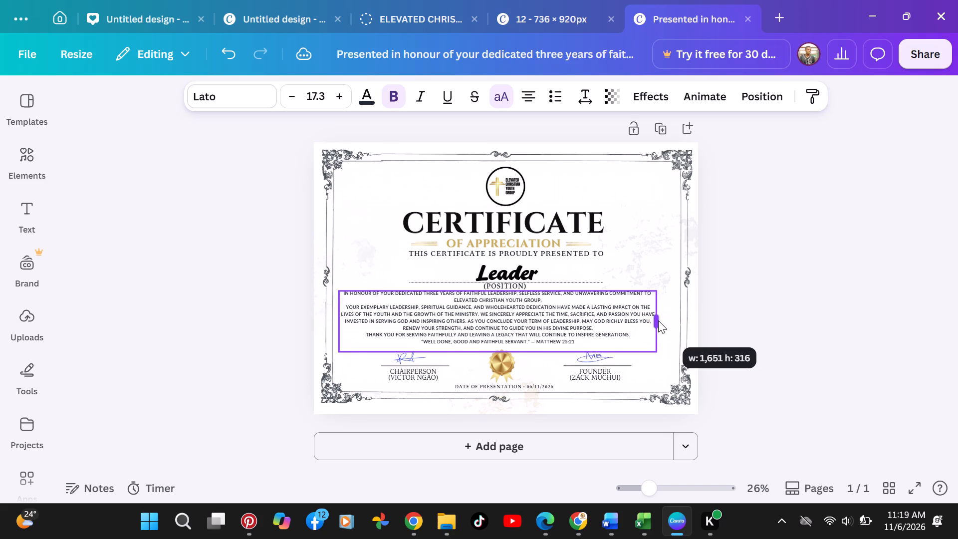
{"action": "left_click_drag", "start_coordinate": [658, 320], "coordinate": [647, 316]}
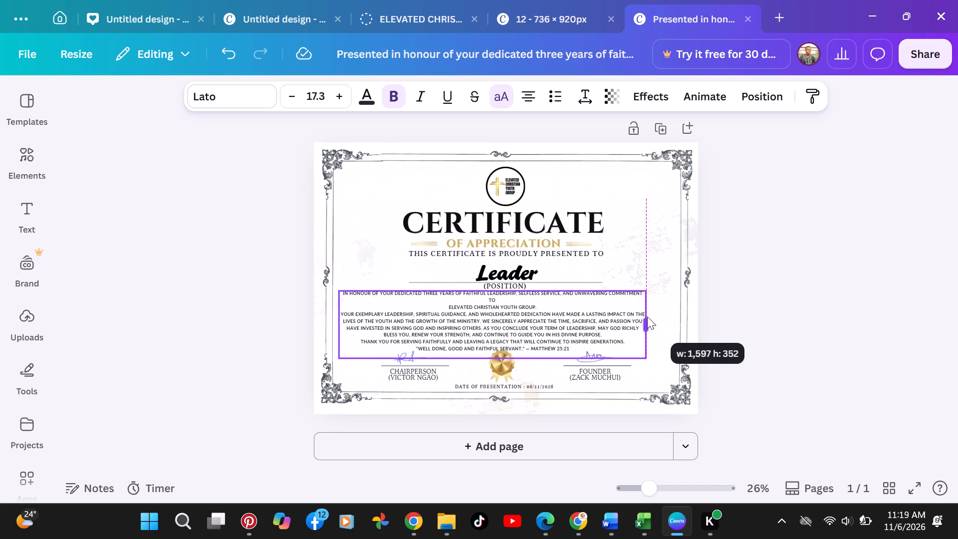
{"action": "left_click_drag", "start_coordinate": [647, 316], "coordinate": [655, 317]}
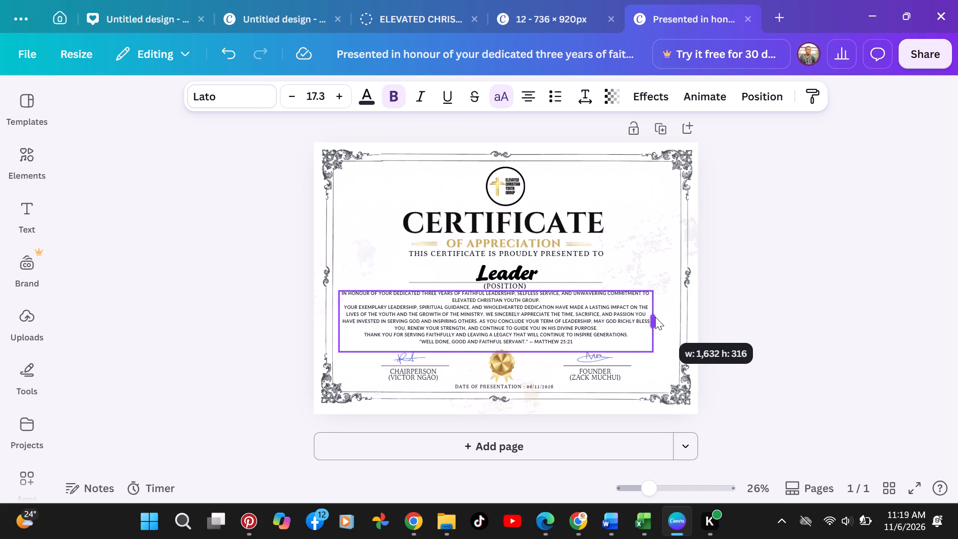
Enlarge the body text block to font size 18.3, about 1,727 px wide, and move it down just below the (Position) caption.
{"action": "left_click_drag", "start_coordinate": [653, 293], "coordinate": [668, 290]}
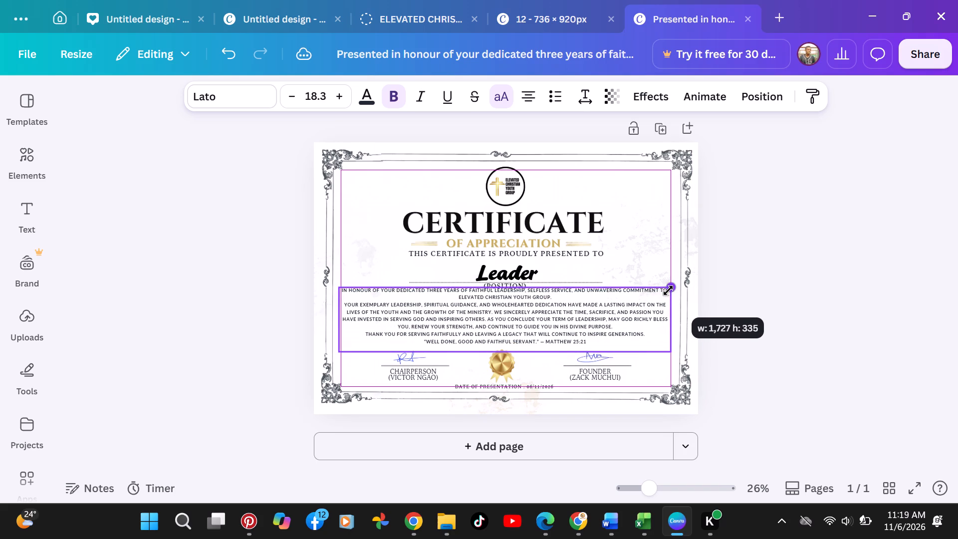
{"action": "left_click_drag", "start_coordinate": [668, 290], "coordinate": [669, 290]}
{"action": "left_click", "coordinate": [572, 320]}
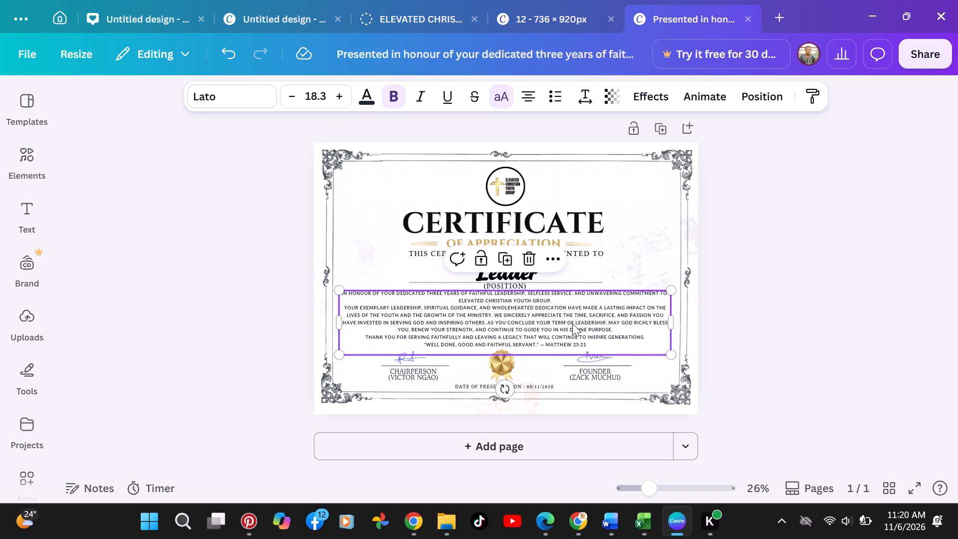
{"action": "left_click", "coordinate": [778, 336]}
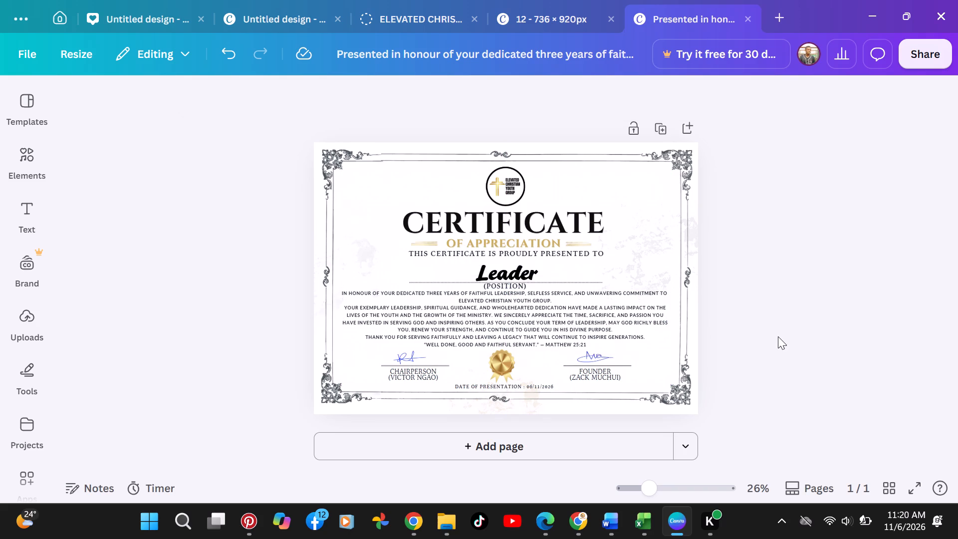
Reduce the (Position) caption's font size to 22.8.
{"action": "left_click", "coordinate": [522, 287]}
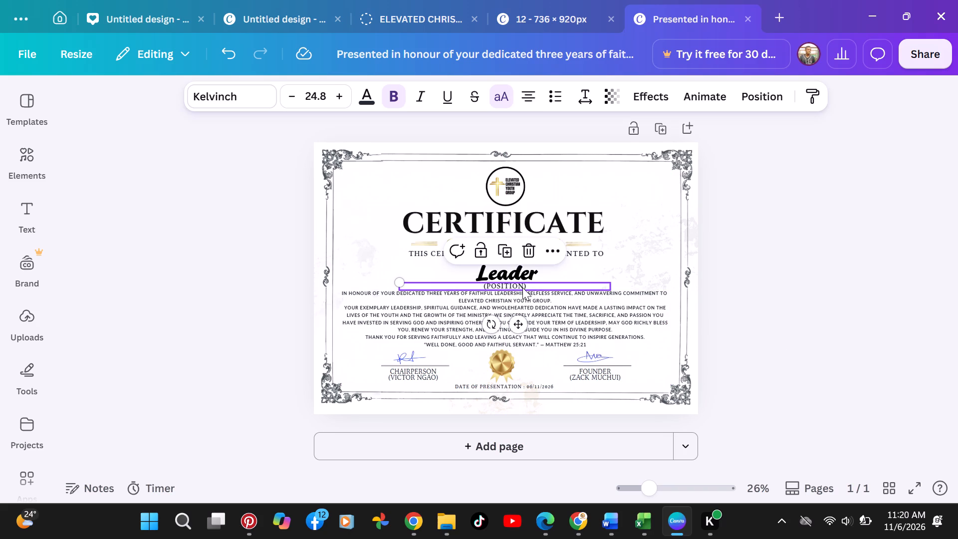
{"action": "left_click", "coordinate": [292, 100]}
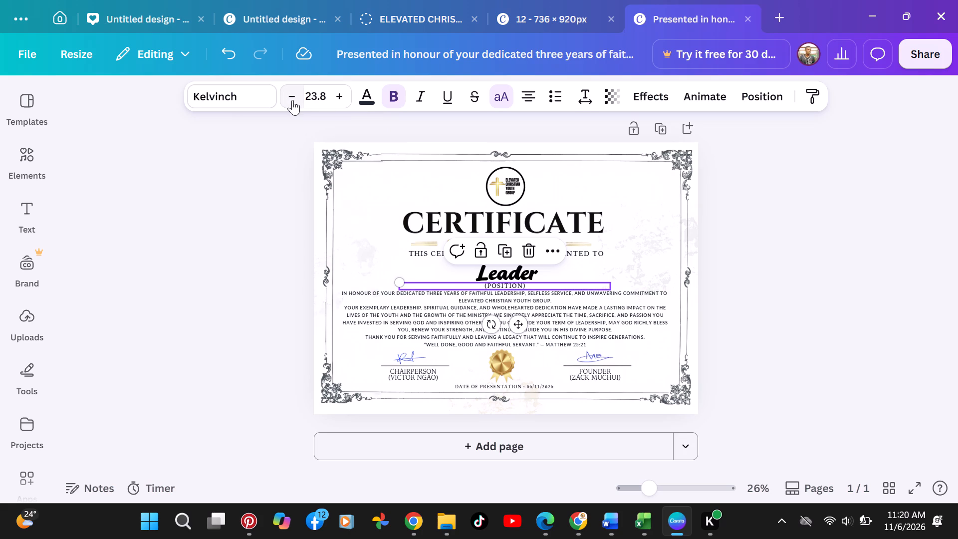
{"action": "left_click", "coordinate": [292, 100]}
{"action": "left_click", "coordinate": [781, 373]}
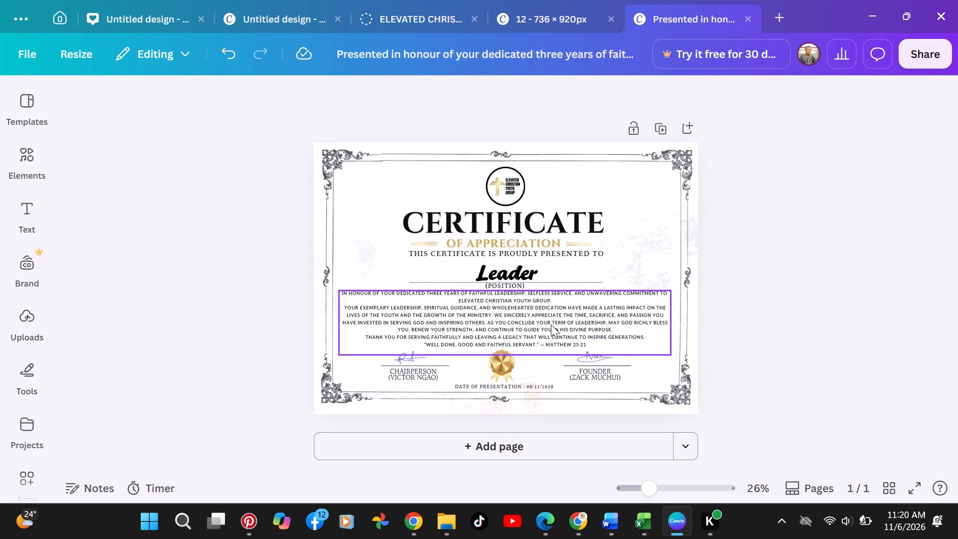
Nudge the body text block slightly to the right on the certificate.
{"action": "left_click", "coordinate": [551, 324]}
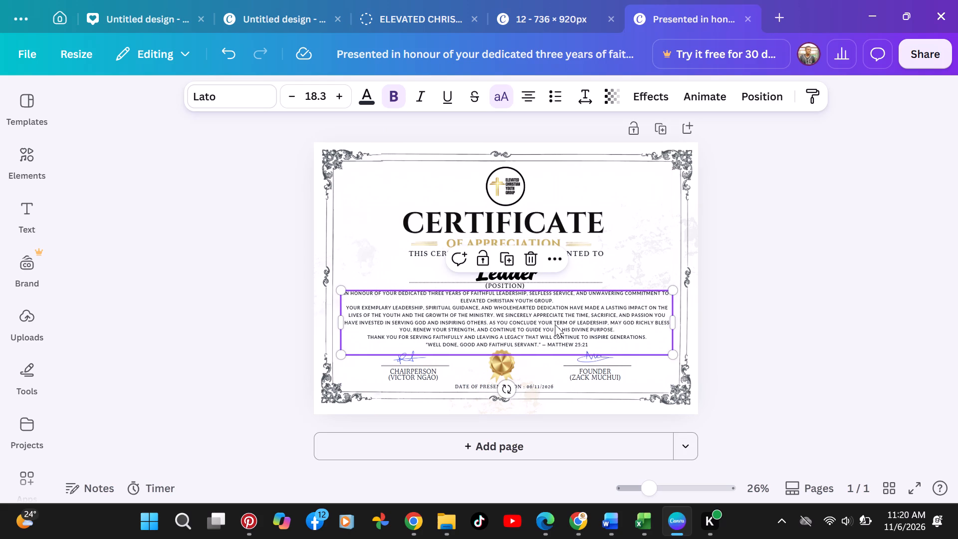
Reduce the CERTIFICATE title's font size to 111.
{"action": "left_click", "coordinate": [746, 329]}
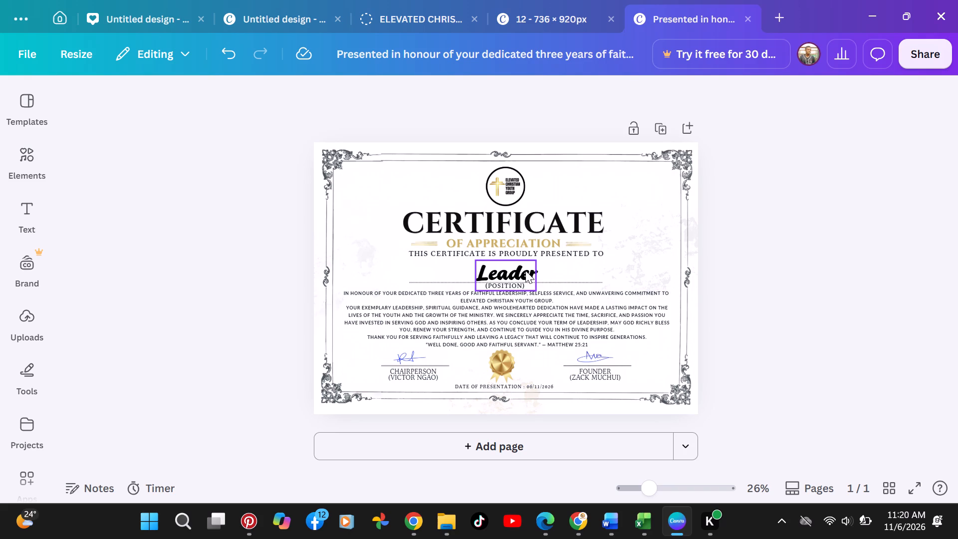
{"action": "left_click", "coordinate": [522, 225]}
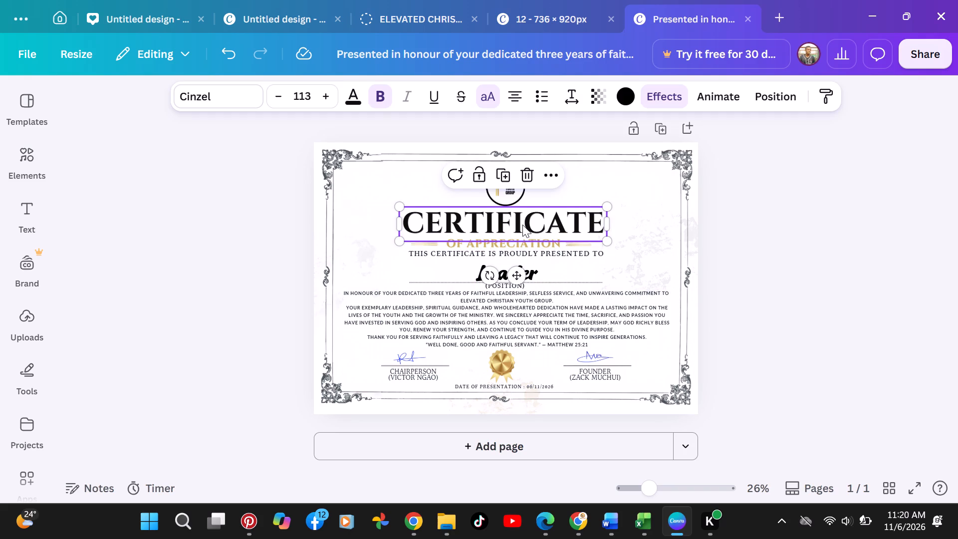
{"action": "left_click", "coordinate": [281, 95]}
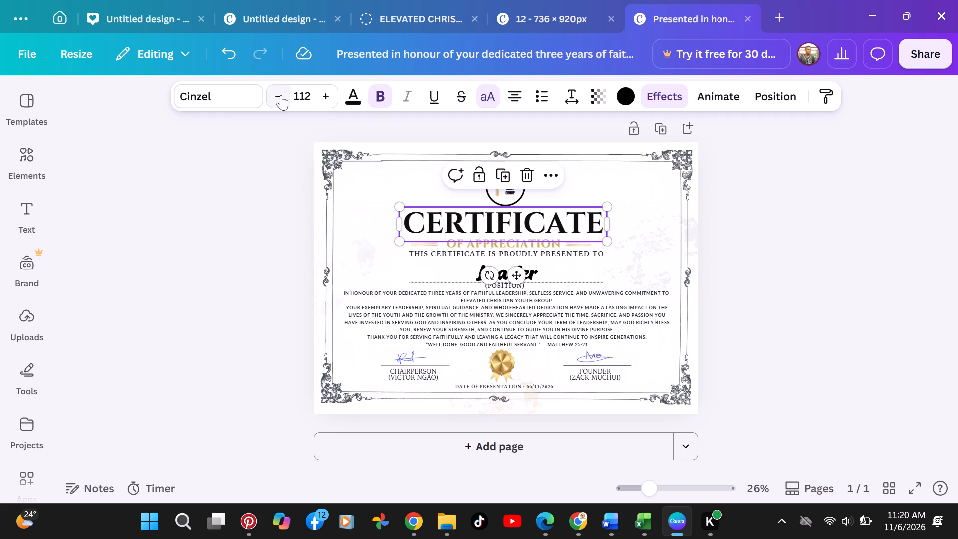
{"action": "left_click", "coordinate": [281, 95]}
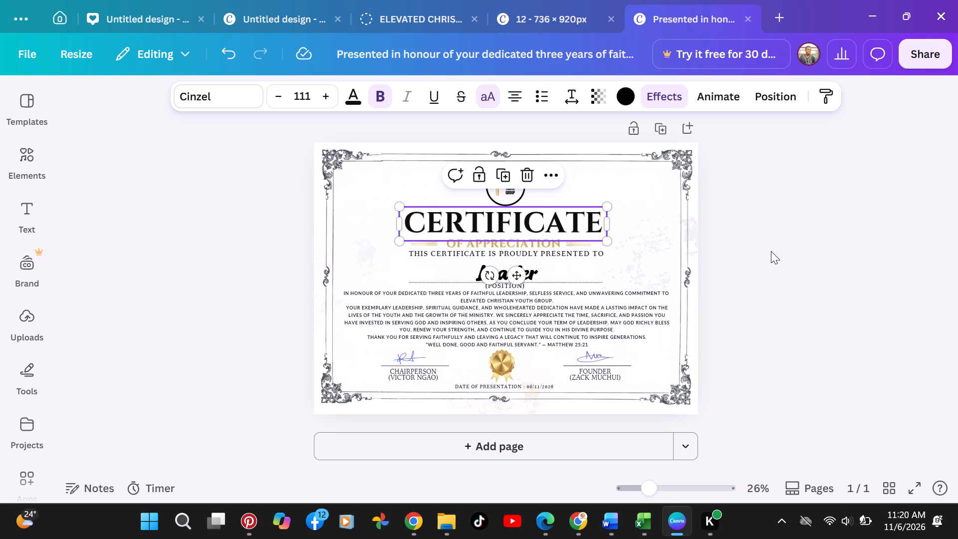
{"action": "left_click", "coordinate": [771, 251]}
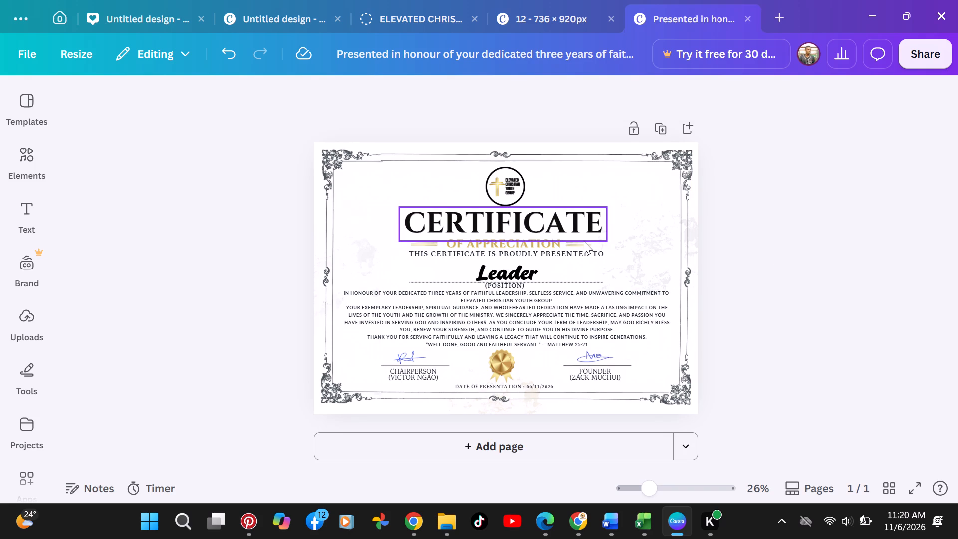
Move the "Of Appreciation" subtitle together with its two gold side bars slightly up, closer to the CERTIFICATE title.
{"action": "left_click", "coordinate": [523, 239]}
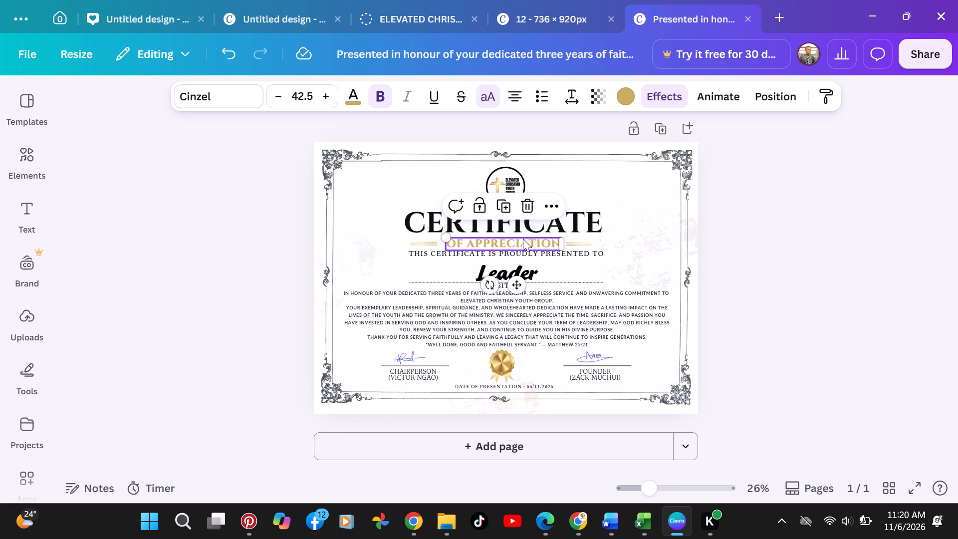
{"action": "left_click", "coordinate": [578, 244], "text": "shift"}
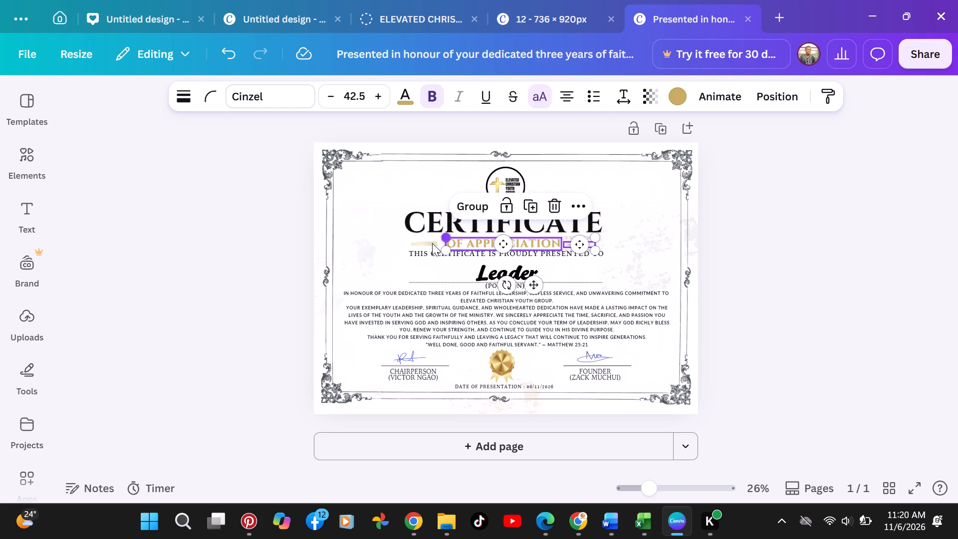
{"action": "left_click", "coordinate": [427, 246], "text": "shift"}
{"action": "left_click", "coordinate": [516, 284]}
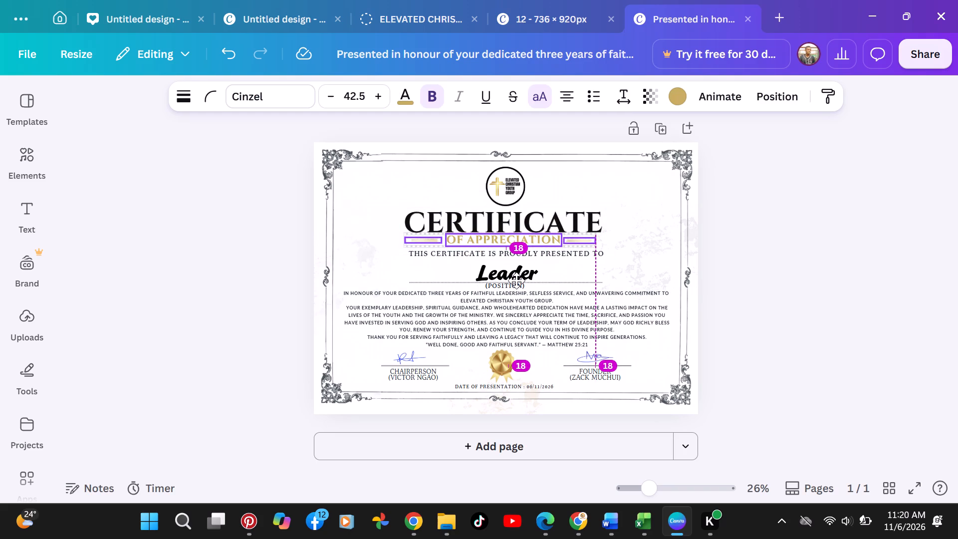
{"action": "left_click", "coordinate": [769, 301]}
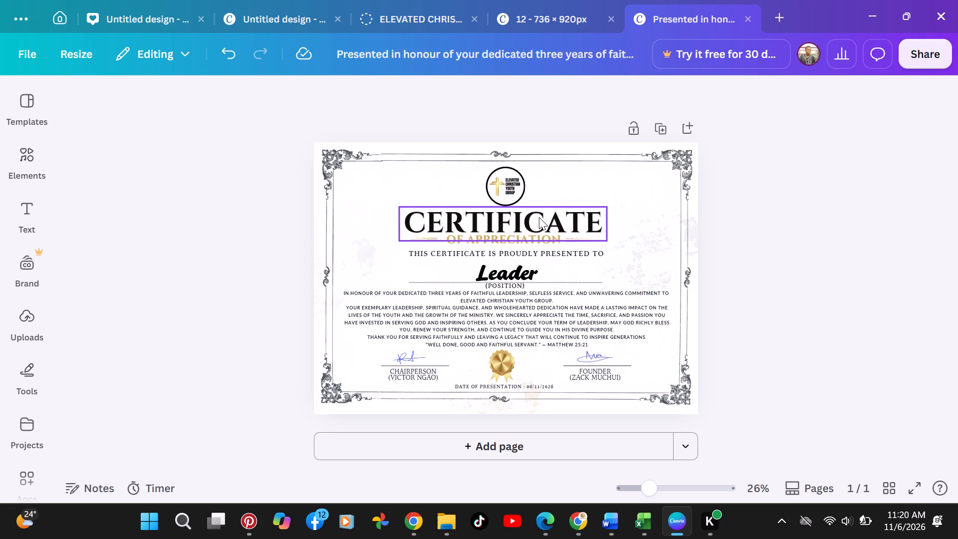
Move the "This certificate is proudly presented to" line slightly up, closer to the "Of Appreciation" subtitle.
{"action": "left_click", "coordinate": [531, 252]}
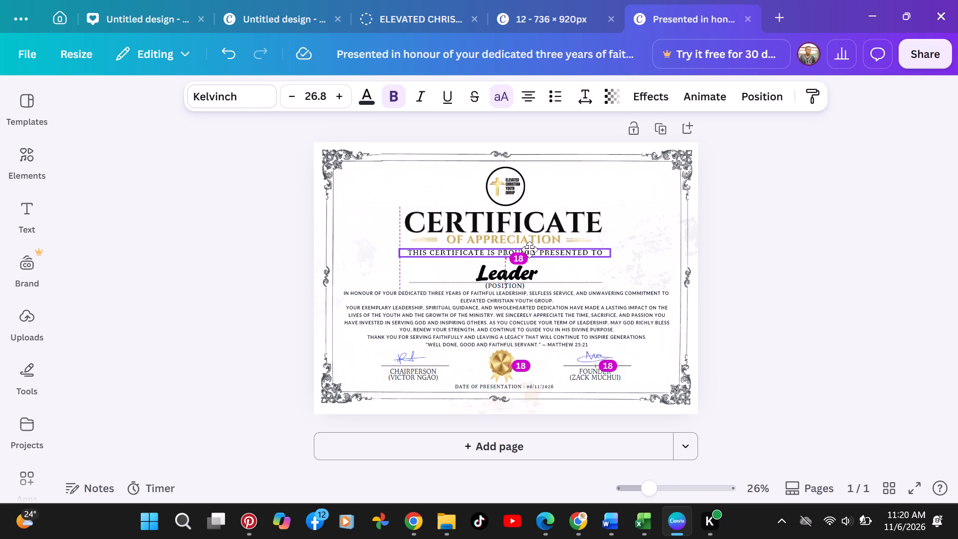
{"action": "left_click", "coordinate": [851, 262]}
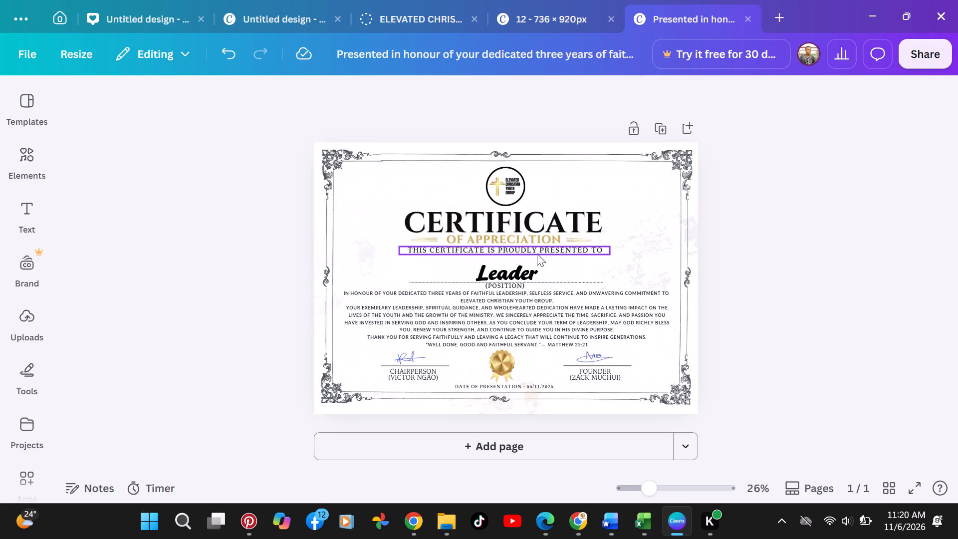
Move the Leader name slightly up and position its underline just below it, between the name and the (Position) caption.
{"action": "left_click", "coordinate": [508, 274]}
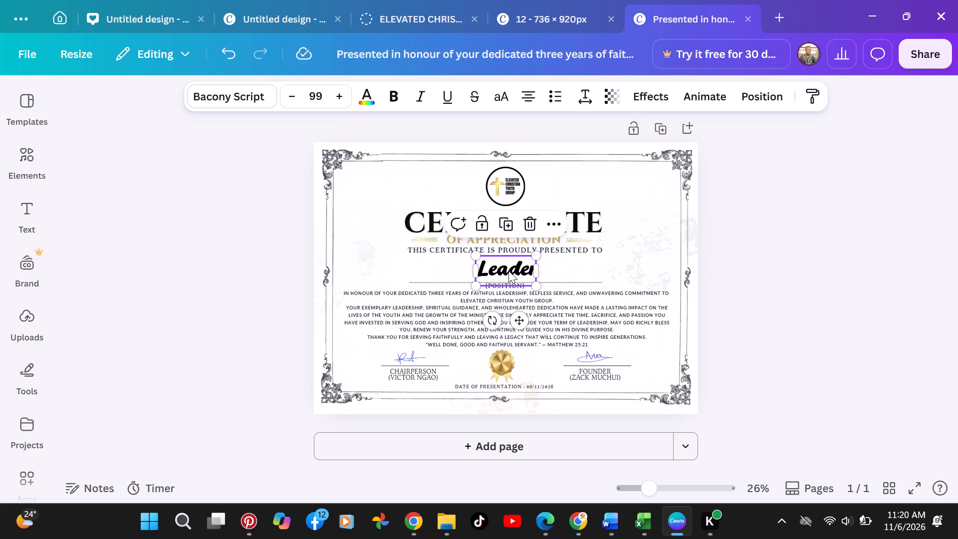
{"action": "left_click", "coordinate": [563, 280]}
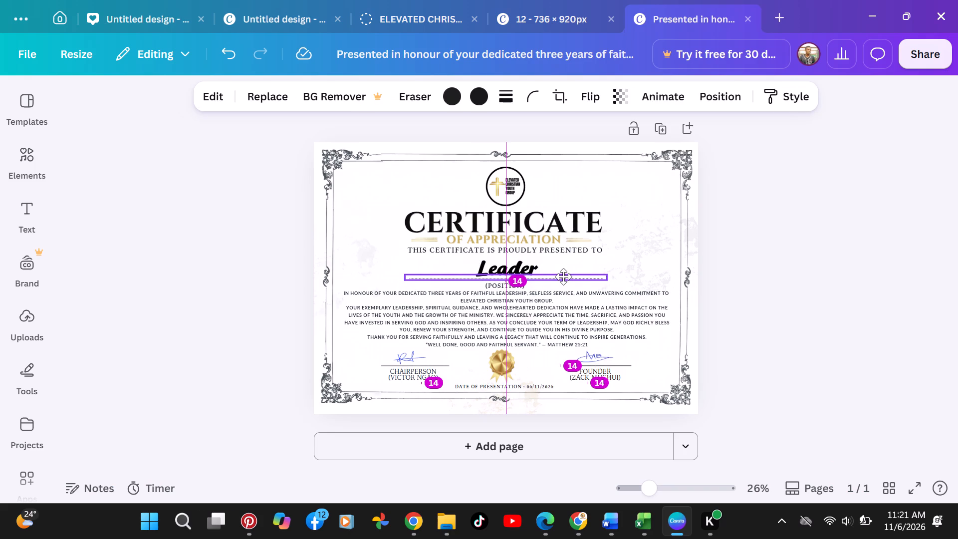
{"action": "left_click", "coordinate": [840, 262]}
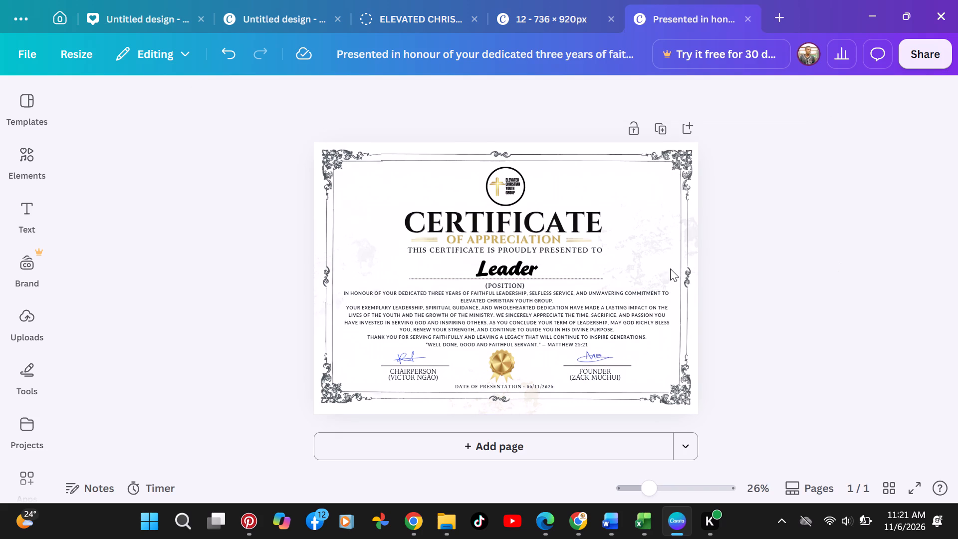
{"action": "left_click", "coordinate": [579, 277]}
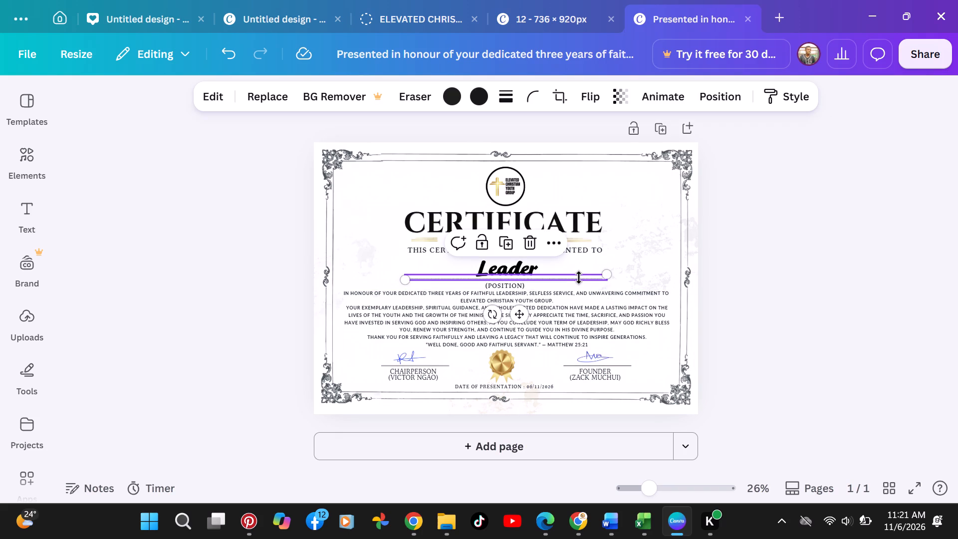
{"action": "left_click", "coordinate": [514, 311]}
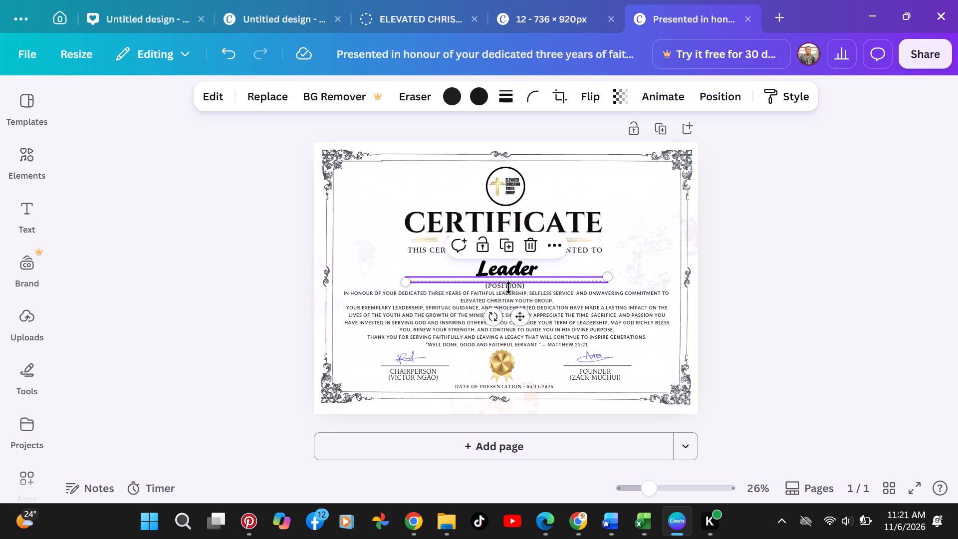
{"action": "left_click", "coordinate": [803, 282]}
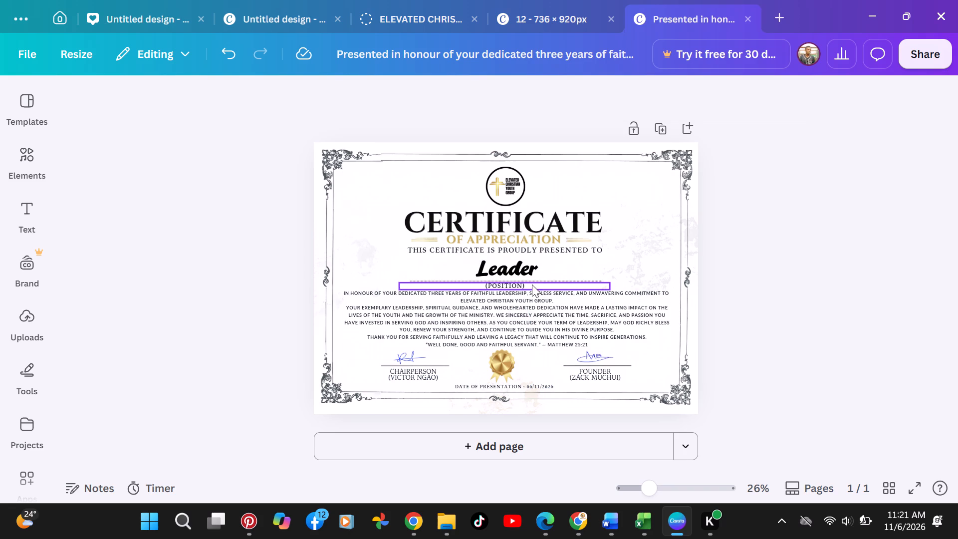
Increase the (Position) caption's font size to 24.8.
{"action": "left_click", "coordinate": [523, 287]}
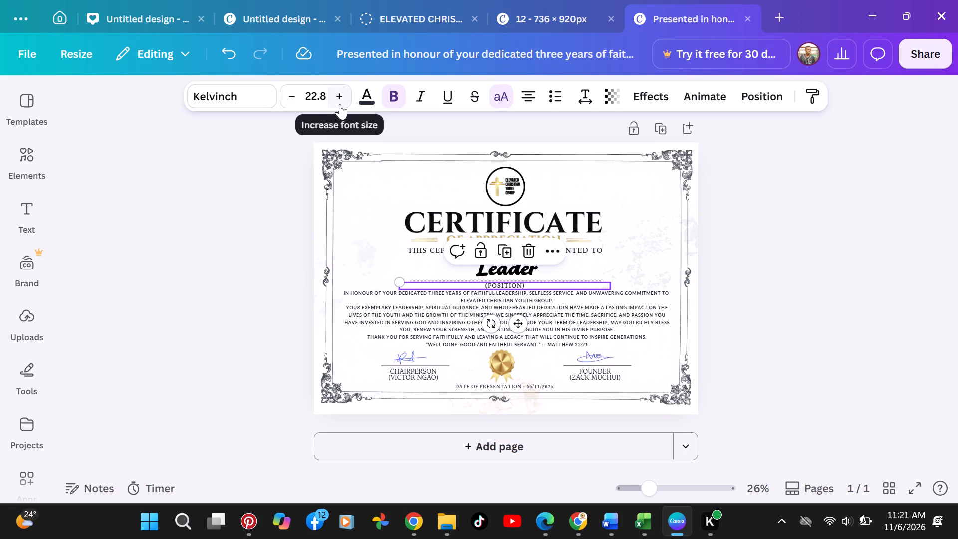
{"action": "left_click", "coordinate": [340, 104]}
{"action": "left_click", "coordinate": [340, 104]}
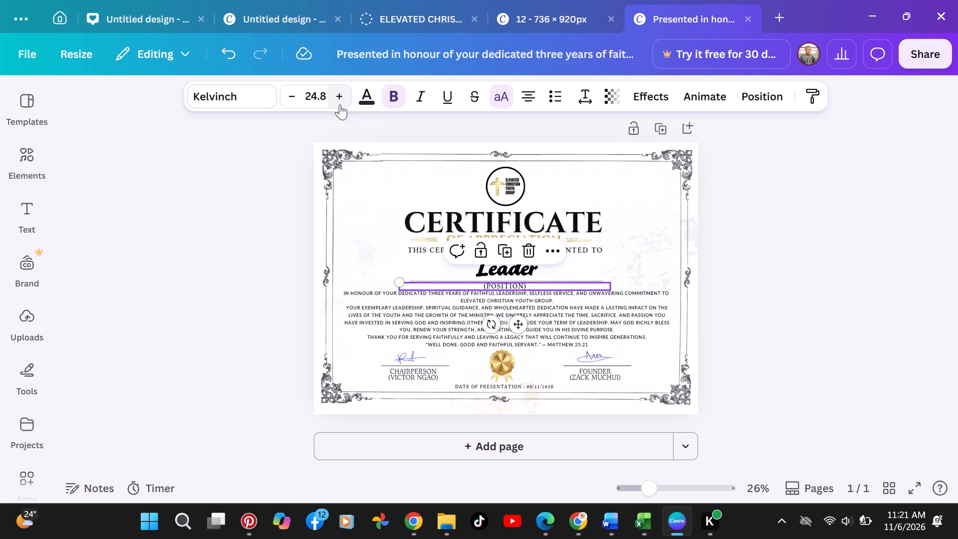
{"action": "left_click", "coordinate": [791, 253]}
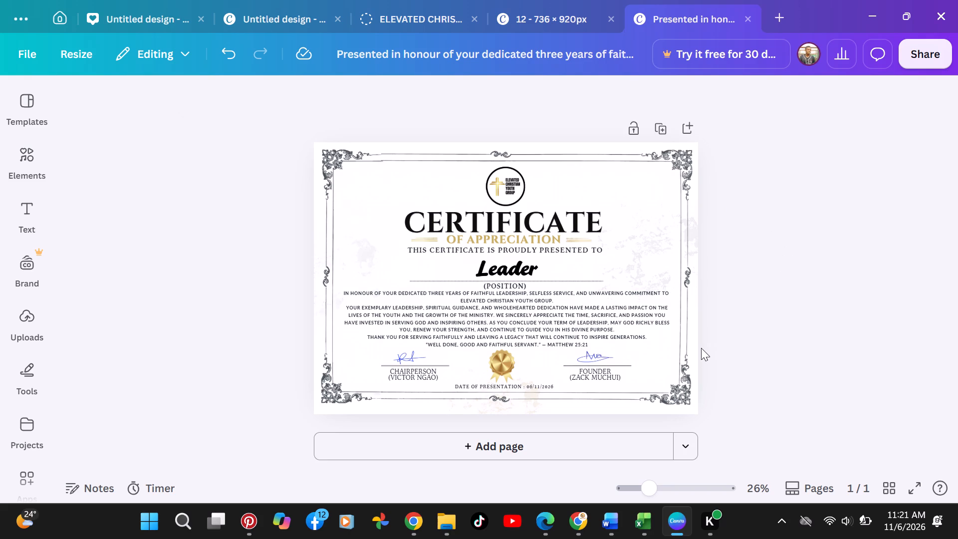
{"action": "left_click", "coordinate": [876, 293]}
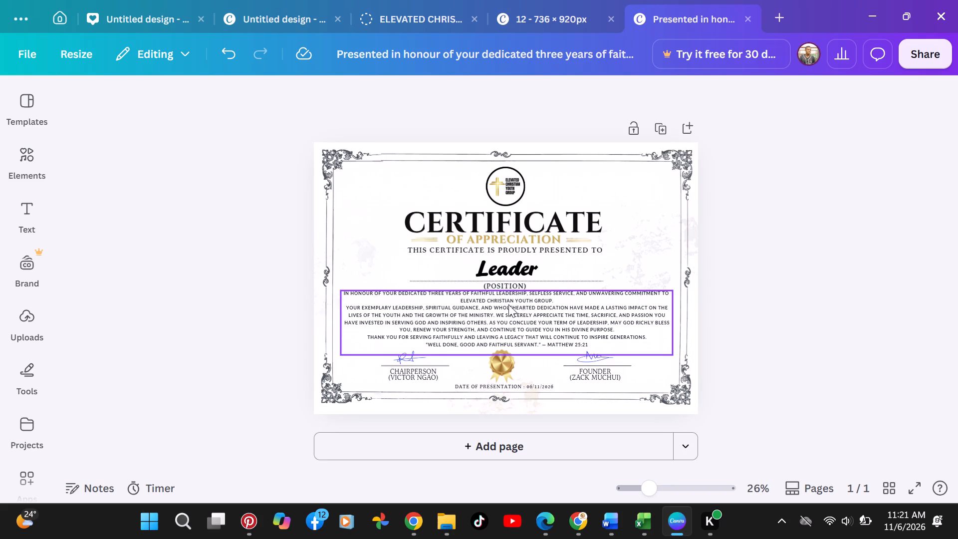
Set the words "Elevated Christian Youth Group" in the body text to font size 20.3.
{"action": "left_click", "coordinate": [463, 301]}
{"action": "left_click", "coordinate": [463, 301]}
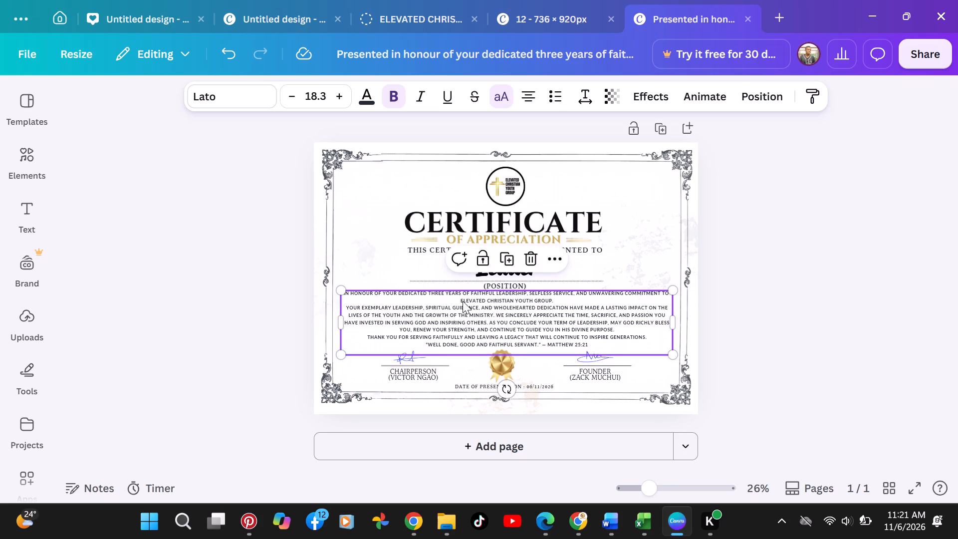
{"action": "left_click_drag", "start_coordinate": [458, 301], "coordinate": [478, 300]}
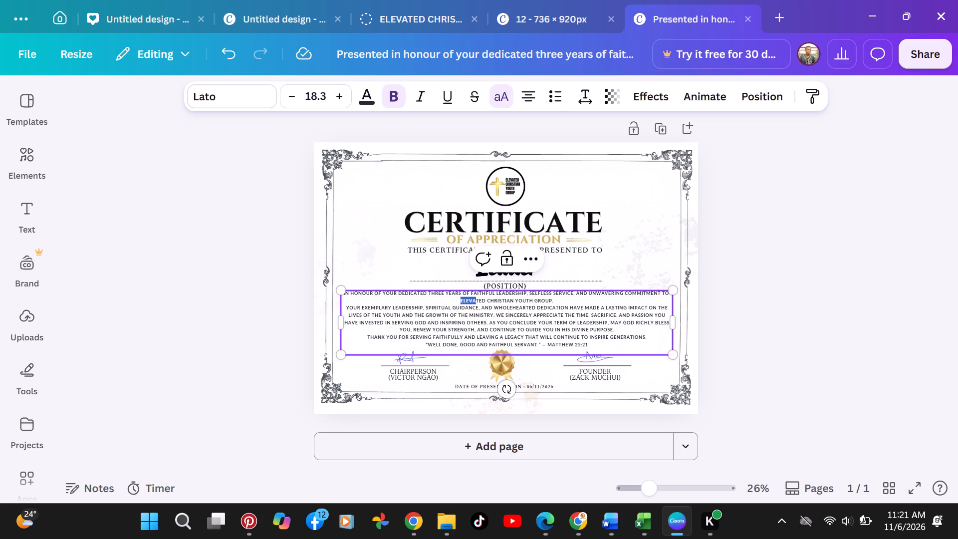
{"action": "left_click_drag", "start_coordinate": [478, 300], "coordinate": [552, 298]}
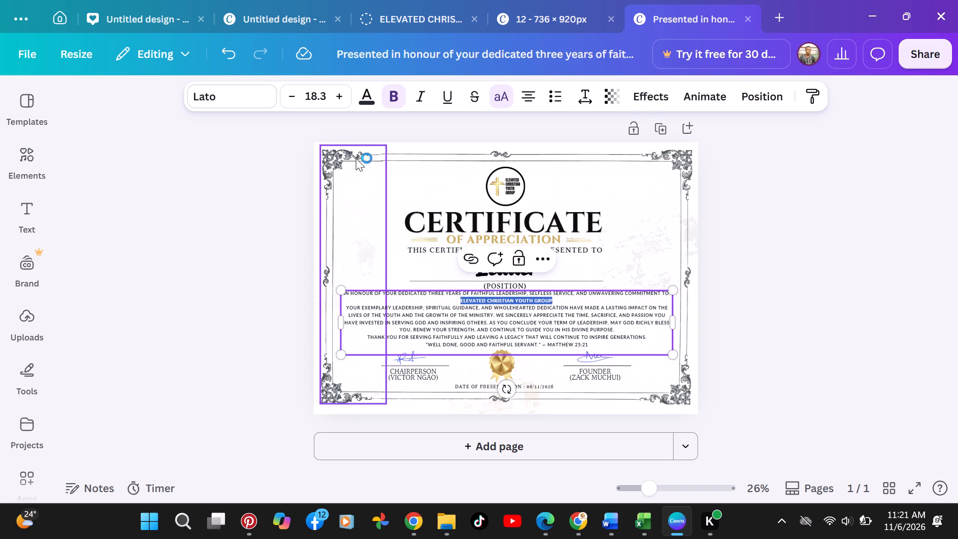
{"action": "left_click", "coordinate": [340, 93]}
{"action": "left_click", "coordinate": [340, 93]}
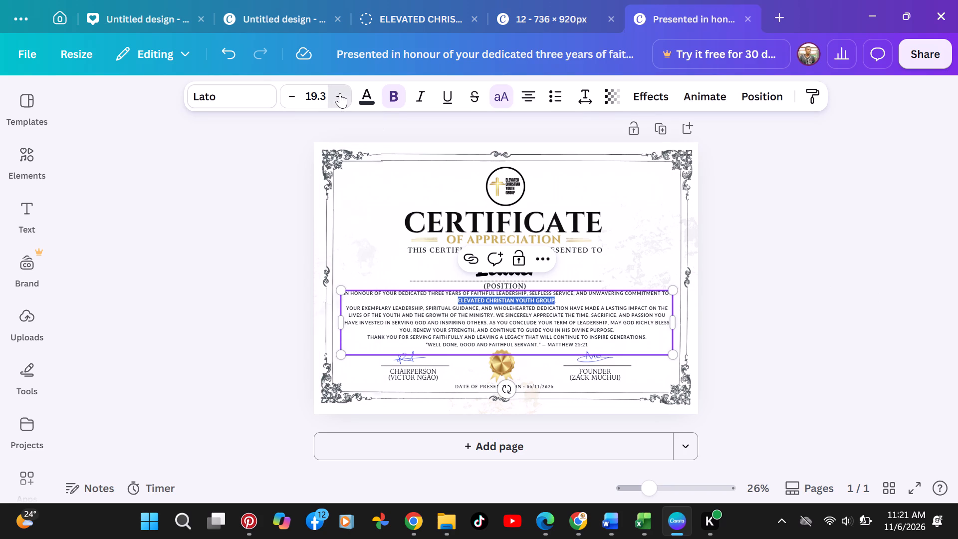
{"action": "left_click", "coordinate": [751, 310]}
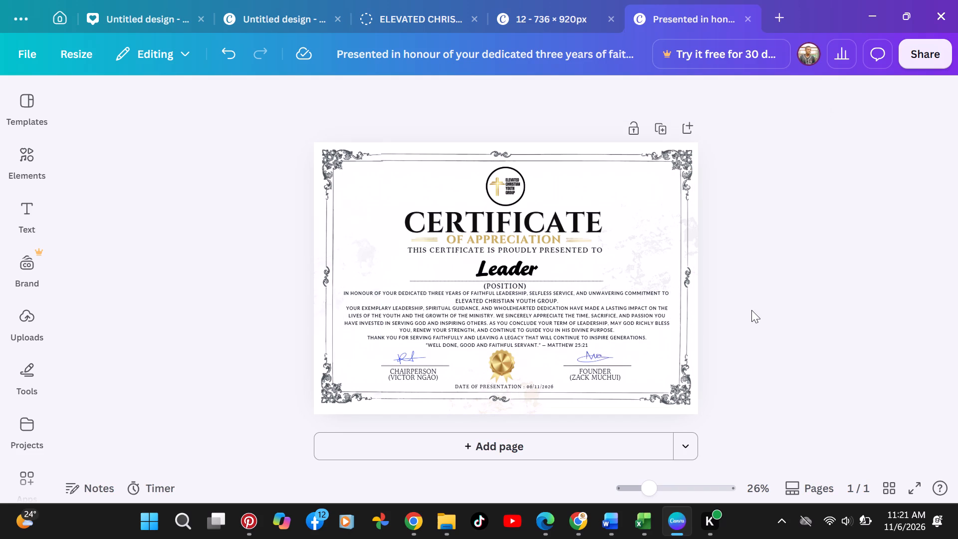
Reduce the body text block's line spacing to 1.4.
{"action": "left_click", "coordinate": [608, 299]}
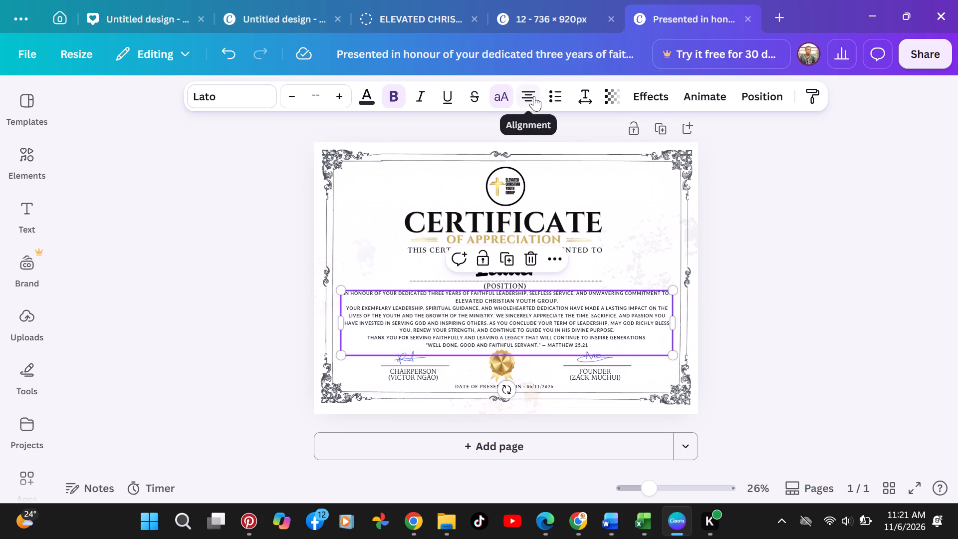
{"action": "left_click", "coordinate": [586, 98]}
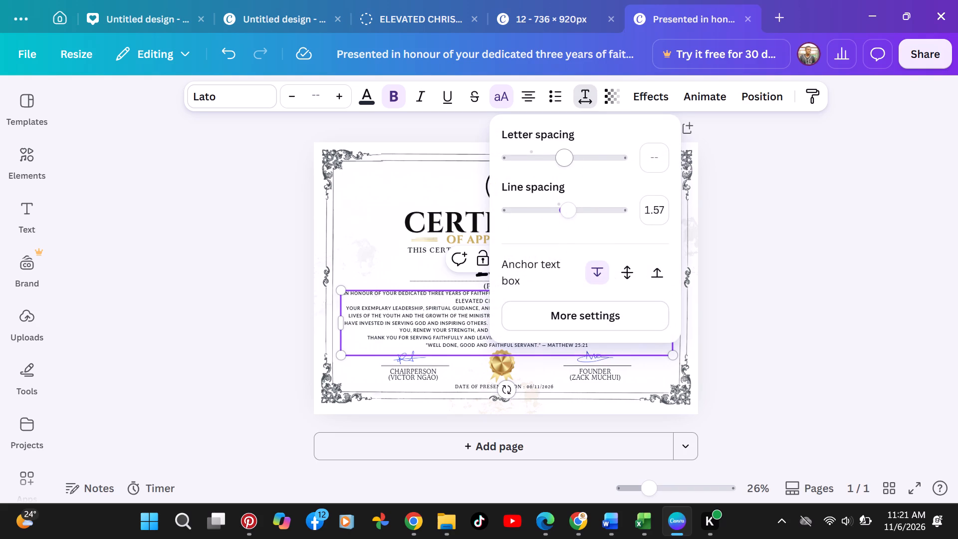
{"action": "left_click_drag", "start_coordinate": [569, 208], "coordinate": [563, 209]}
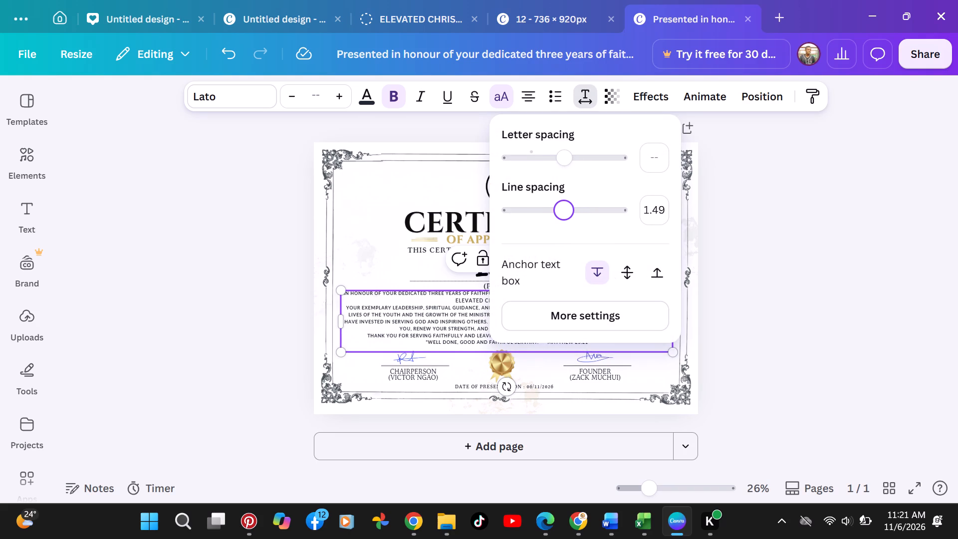
{"action": "left_click_drag", "start_coordinate": [563, 209], "coordinate": [558, 209]}
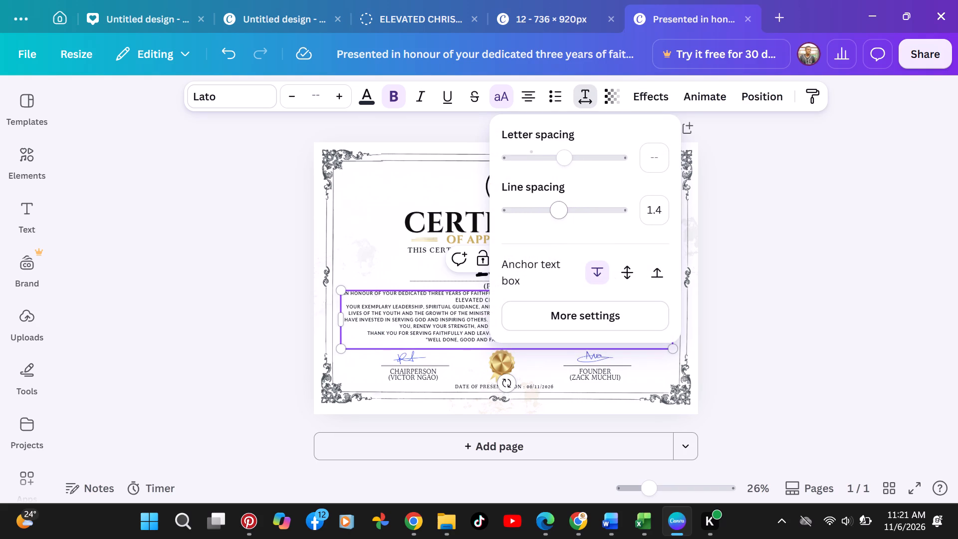
{"action": "left_click", "coordinate": [728, 240]}
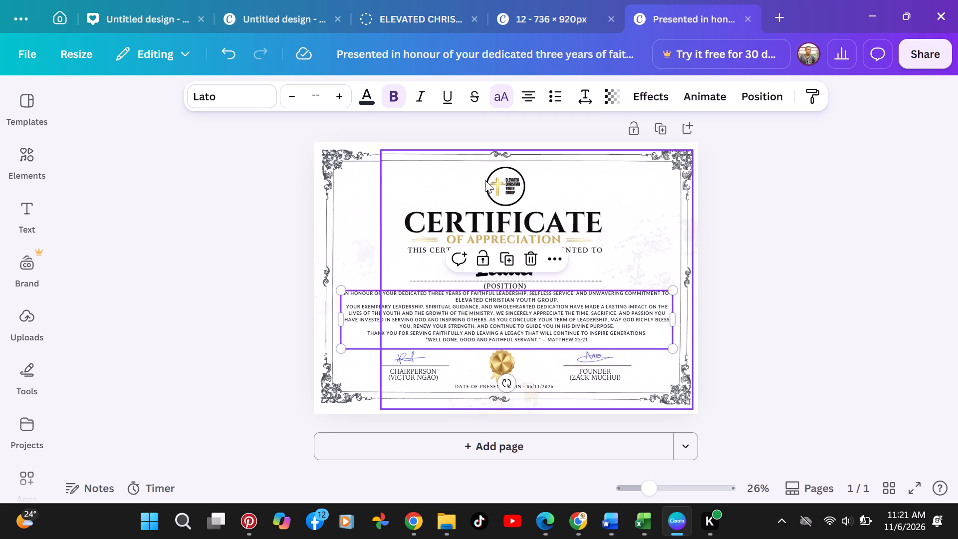
Narrow the body text block to about 1,645 px wide and centre it horizontally on the certificate.
{"action": "left_click_drag", "start_coordinate": [680, 317], "coordinate": [667, 317]}
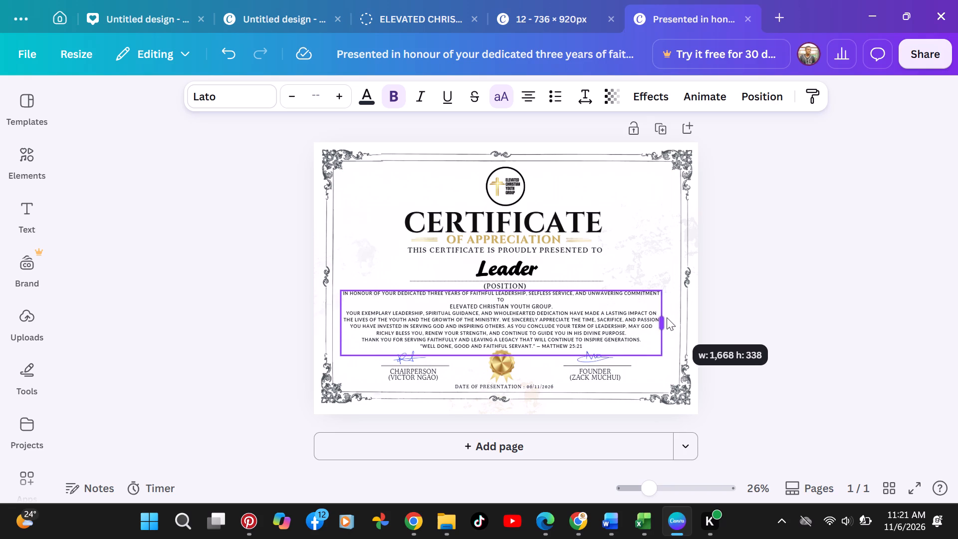
{"action": "left_click_drag", "start_coordinate": [667, 317], "coordinate": [650, 316]}
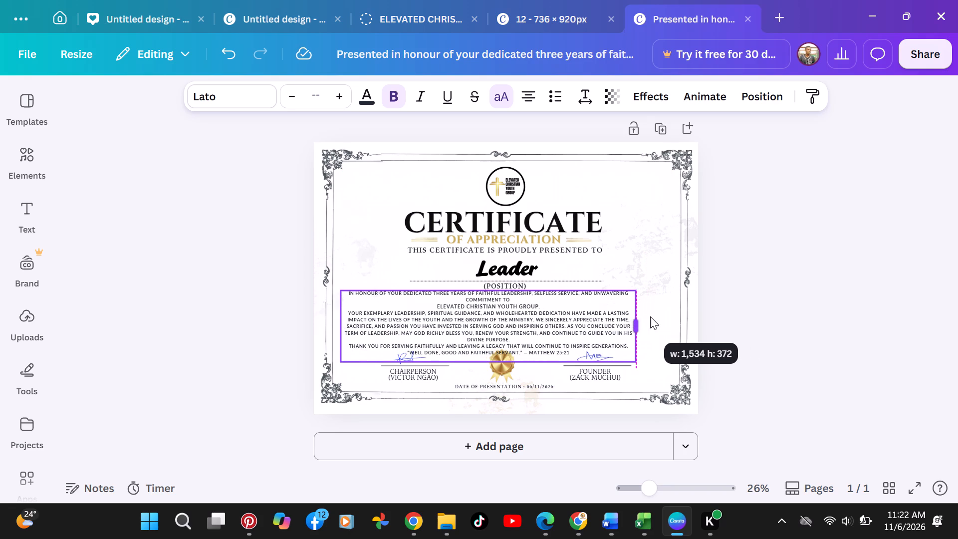
{"action": "left_click_drag", "start_coordinate": [650, 316], "coordinate": [664, 316]}
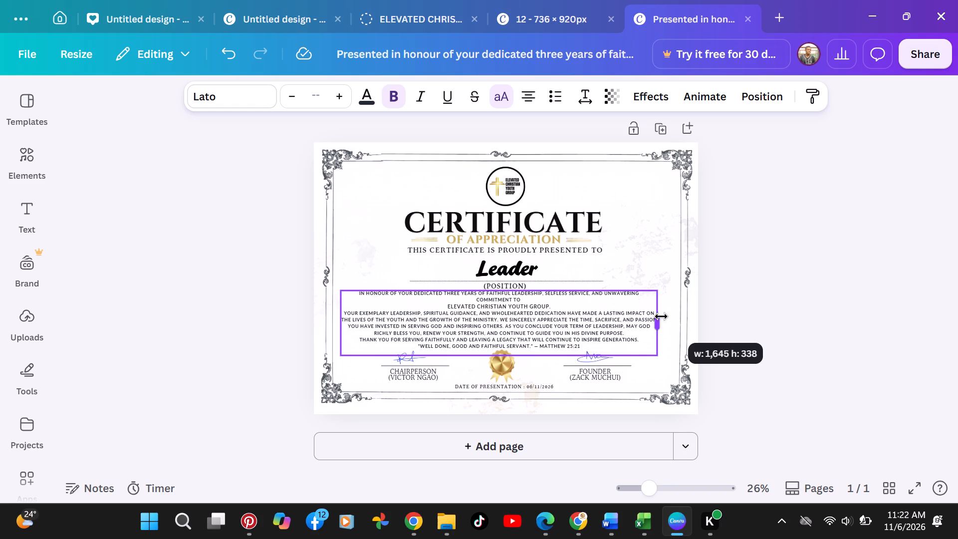
{"action": "left_click_drag", "start_coordinate": [619, 310], "coordinate": [626, 310]}
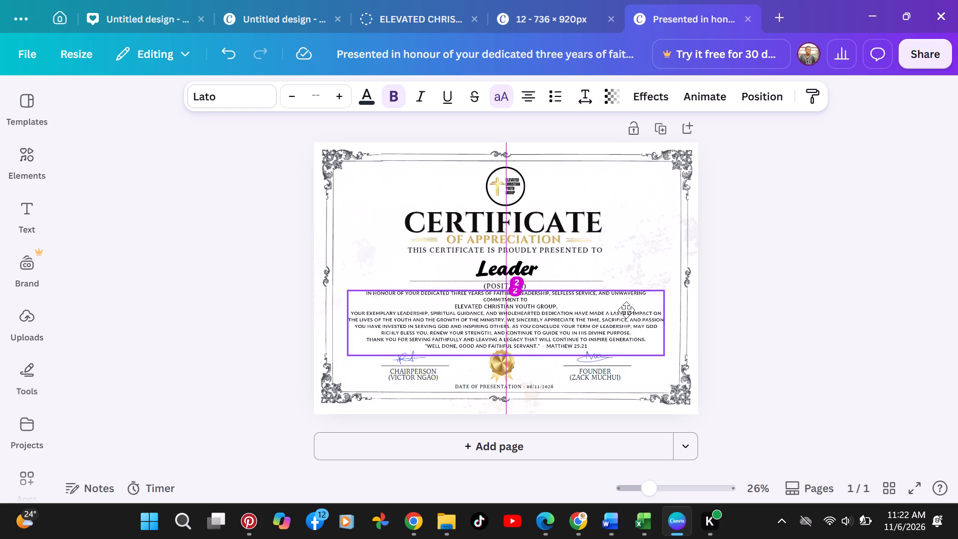
Widen the body text block until its opening phrase through "commitment to" fits on one line, and centre it slightly lower beneath the (Position) caption.
{"action": "left_click_drag", "start_coordinate": [626, 310], "coordinate": [624, 310]}
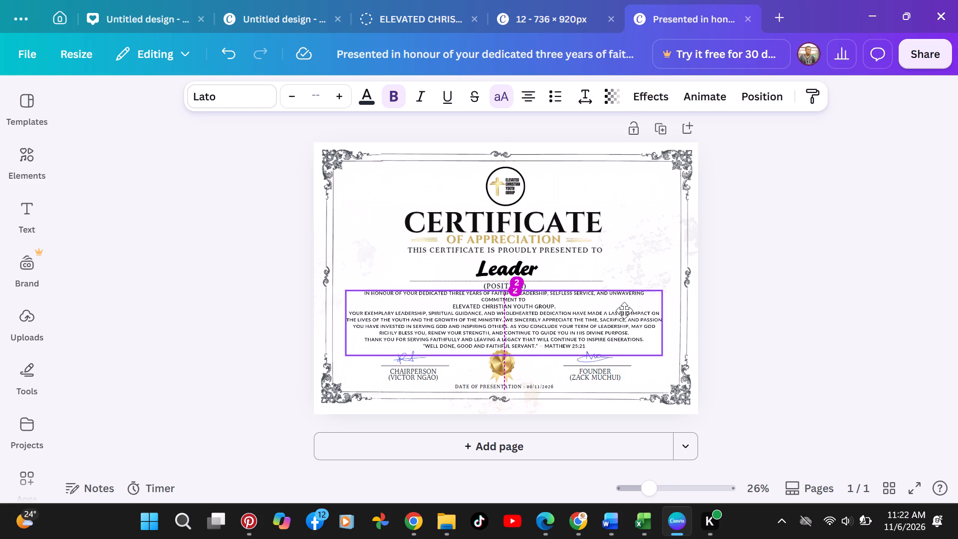
{"action": "left_click_drag", "start_coordinate": [624, 310], "coordinate": [624, 310]}
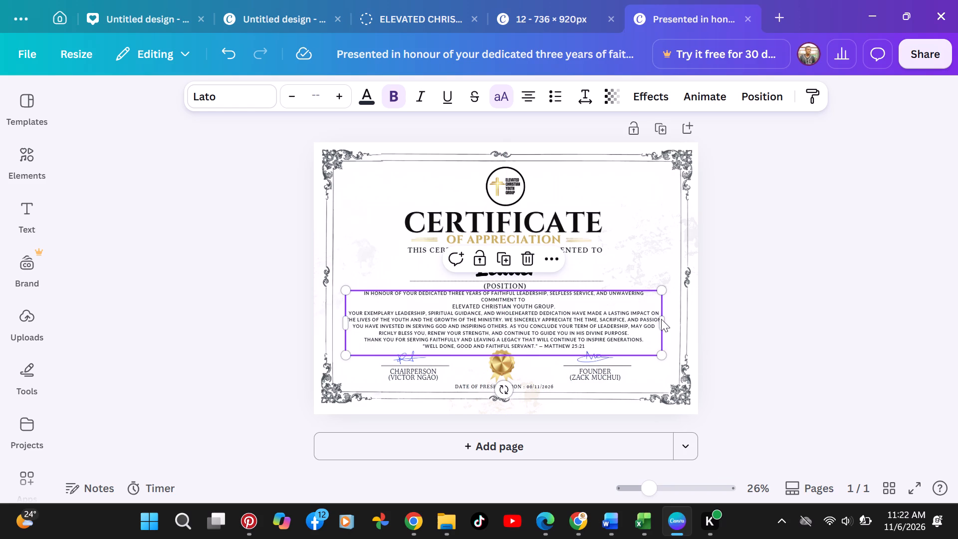
{"action": "left_click_drag", "start_coordinate": [666, 324], "coordinate": [675, 320]}
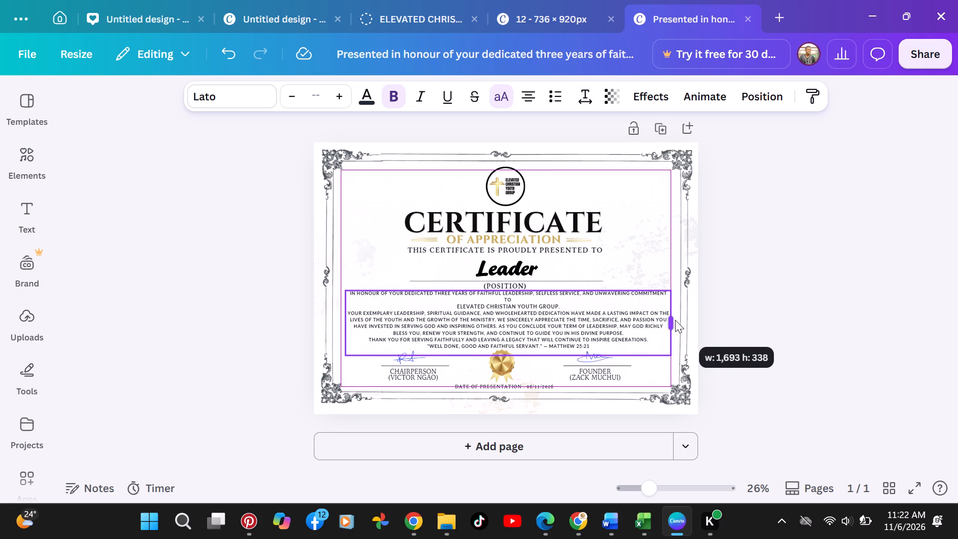
{"action": "left_click_drag", "start_coordinate": [675, 320], "coordinate": [677, 320]}
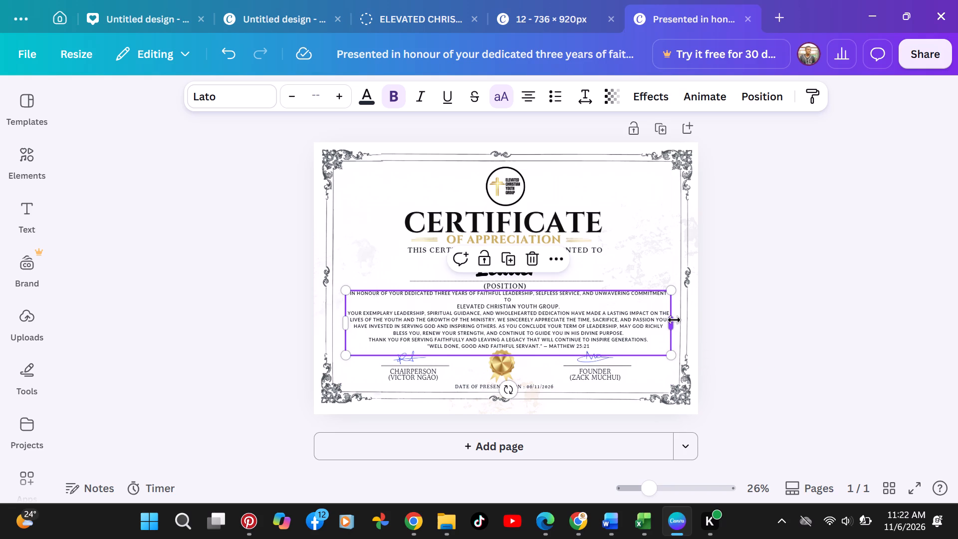
{"action": "left_click_drag", "start_coordinate": [674, 320], "coordinate": [679, 318]}
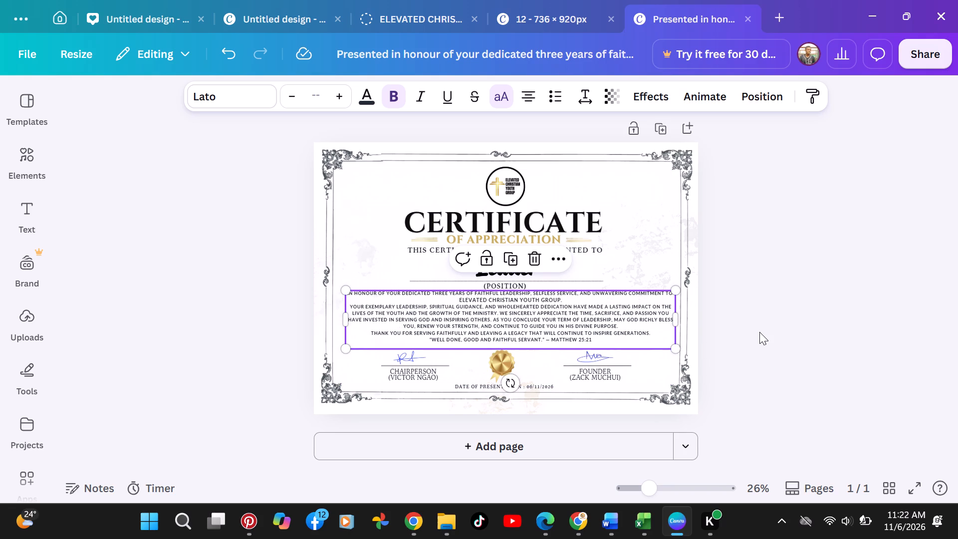
{"action": "left_click", "coordinate": [759, 332]}
{"action": "left_click", "coordinate": [593, 317]}
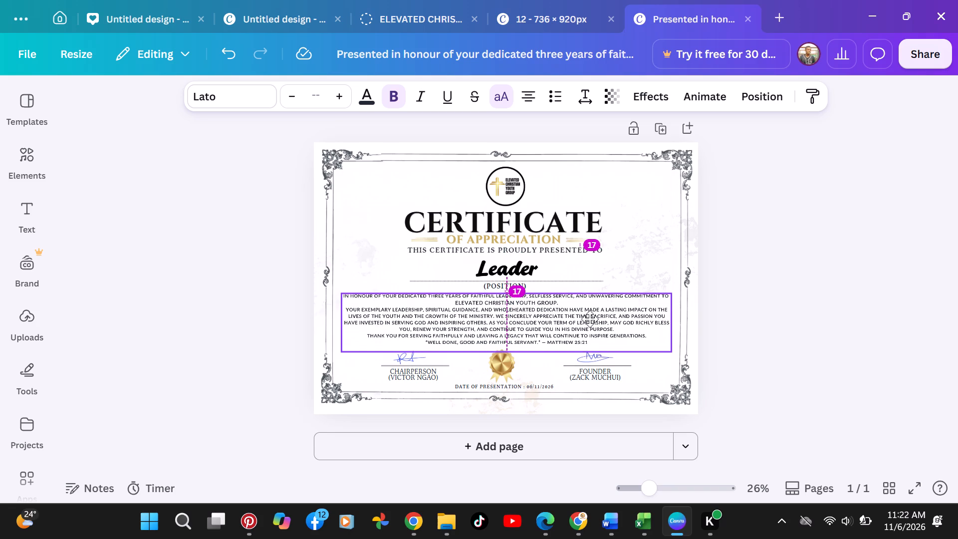
{"action": "left_click", "coordinate": [732, 302]}
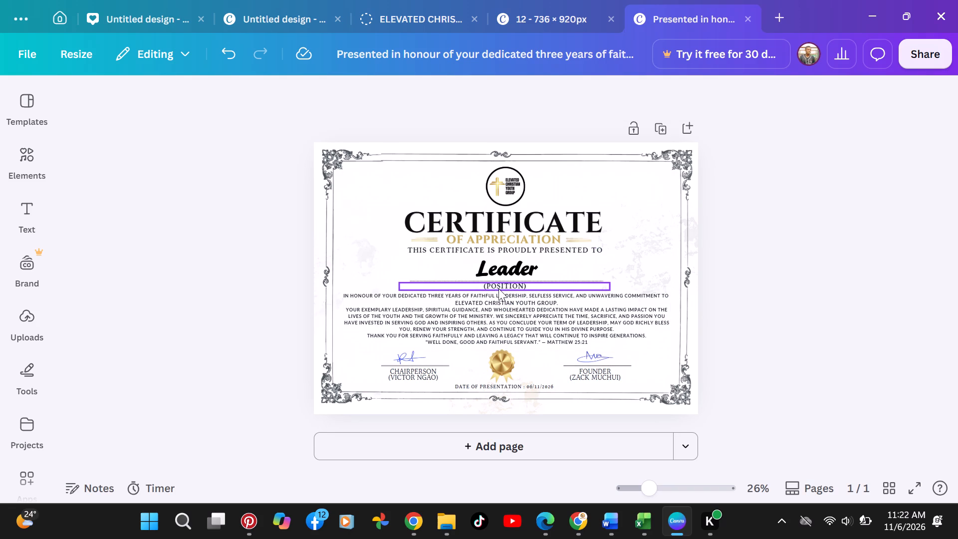
Centre the name "Leader" horizontally above the (Position) caption.
{"action": "left_click", "coordinate": [499, 288]}
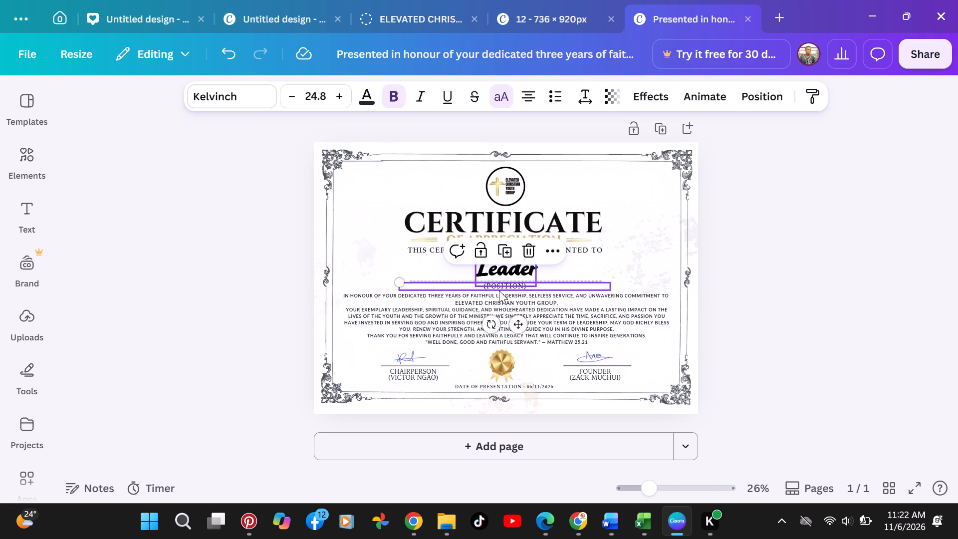
{"action": "left_click", "coordinate": [796, 286]}
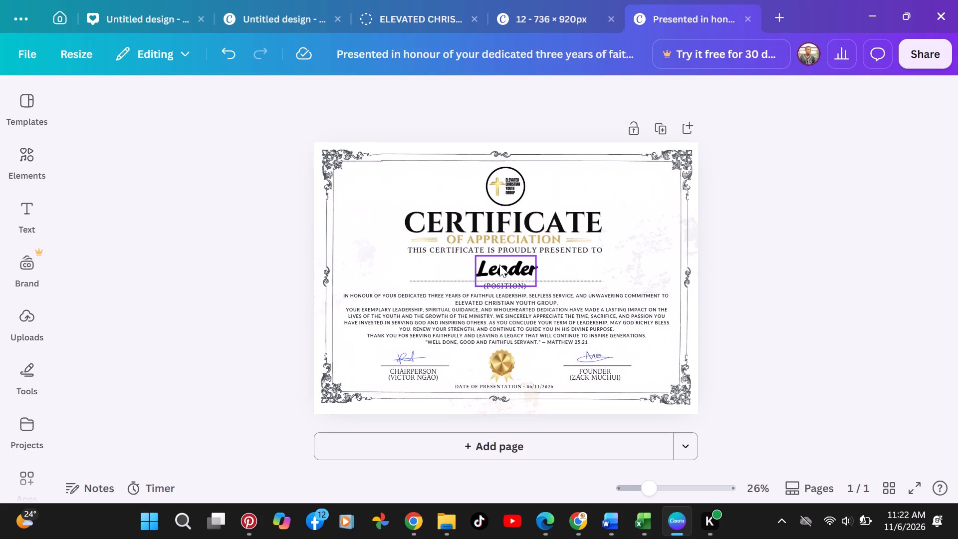
{"action": "left_click", "coordinate": [499, 265]}
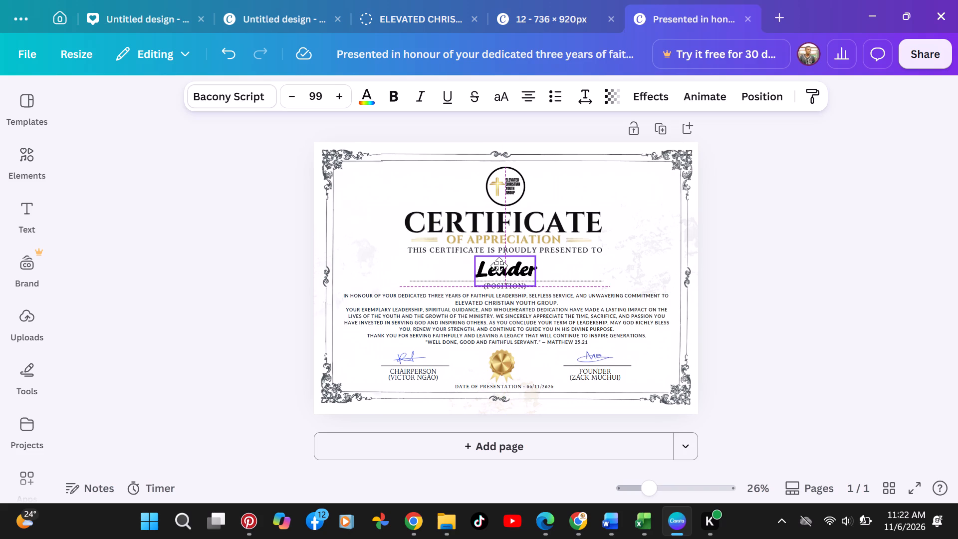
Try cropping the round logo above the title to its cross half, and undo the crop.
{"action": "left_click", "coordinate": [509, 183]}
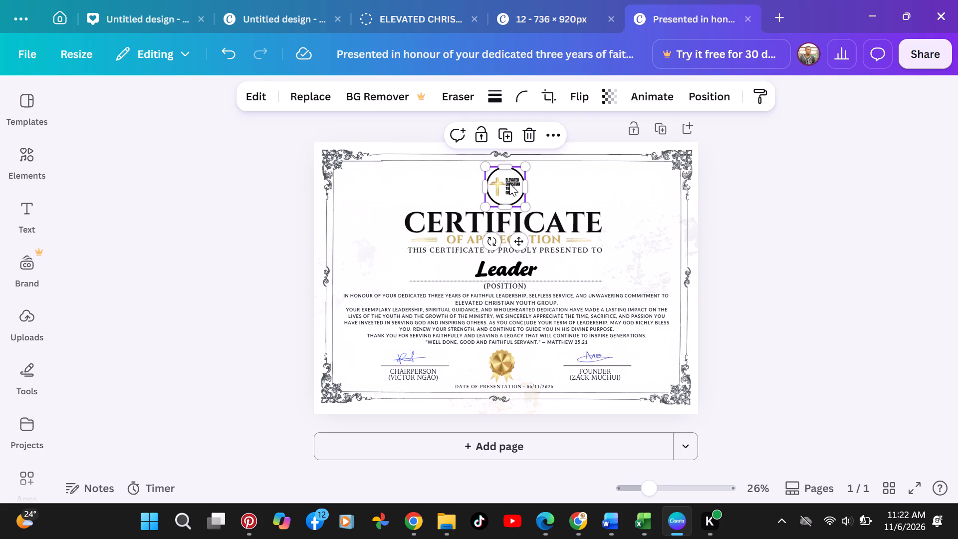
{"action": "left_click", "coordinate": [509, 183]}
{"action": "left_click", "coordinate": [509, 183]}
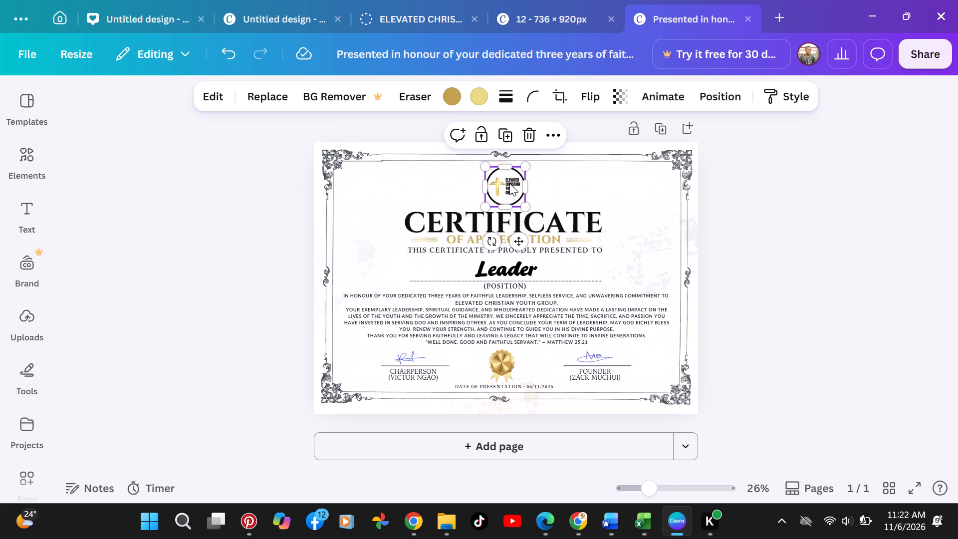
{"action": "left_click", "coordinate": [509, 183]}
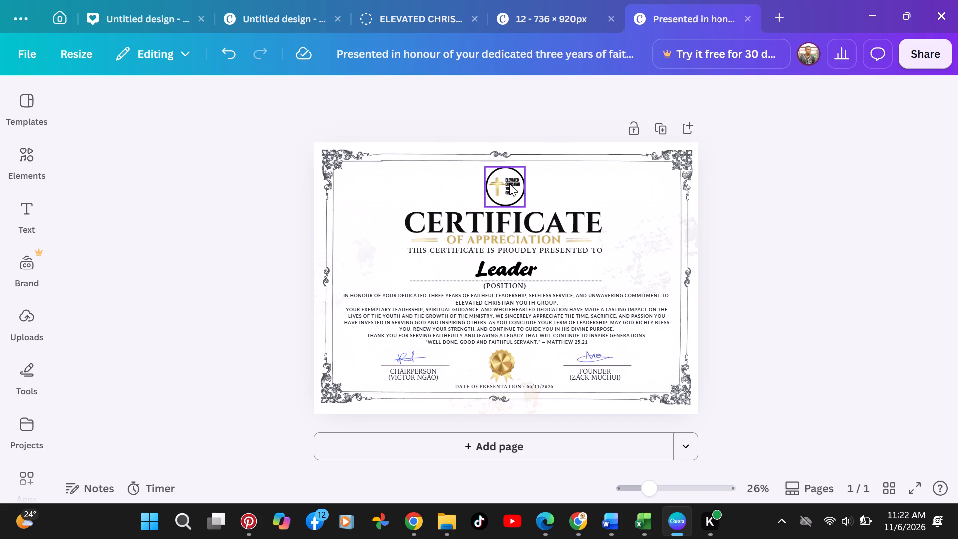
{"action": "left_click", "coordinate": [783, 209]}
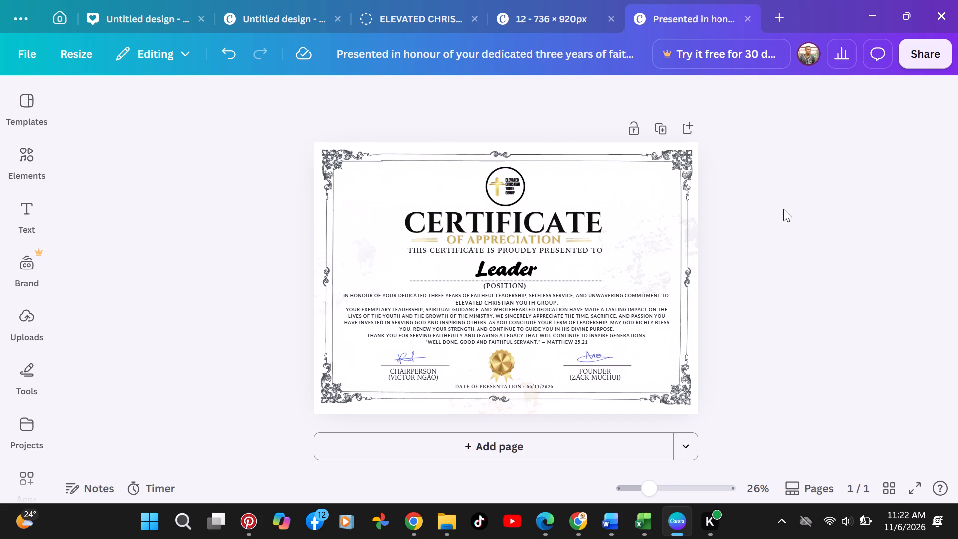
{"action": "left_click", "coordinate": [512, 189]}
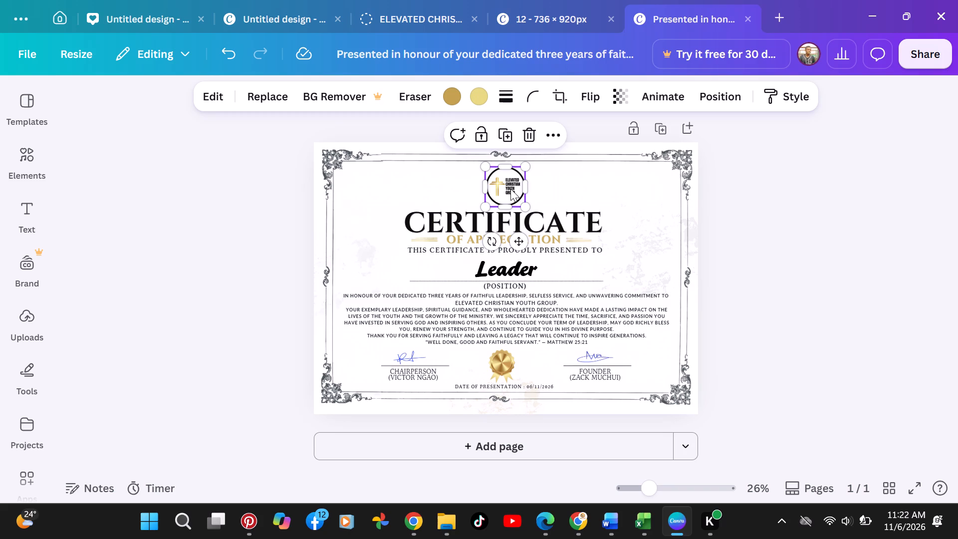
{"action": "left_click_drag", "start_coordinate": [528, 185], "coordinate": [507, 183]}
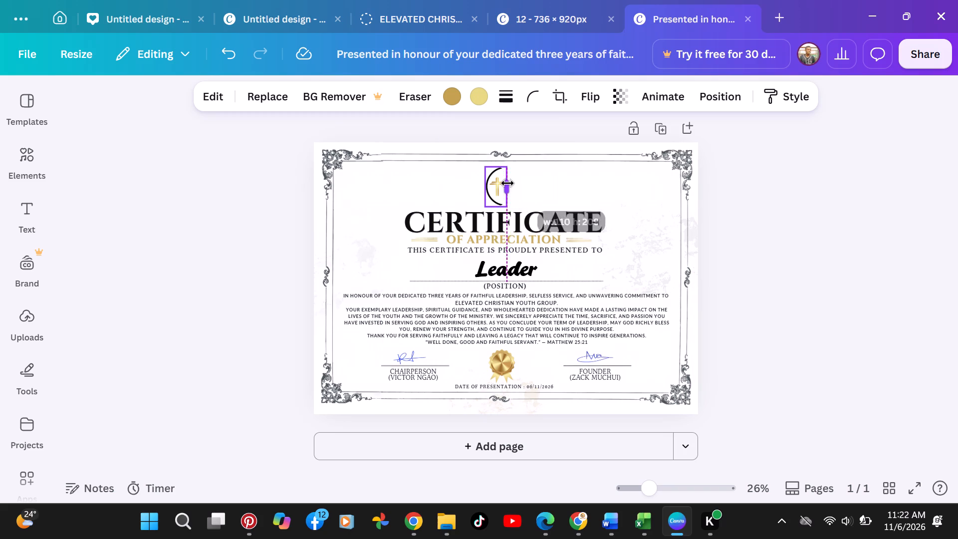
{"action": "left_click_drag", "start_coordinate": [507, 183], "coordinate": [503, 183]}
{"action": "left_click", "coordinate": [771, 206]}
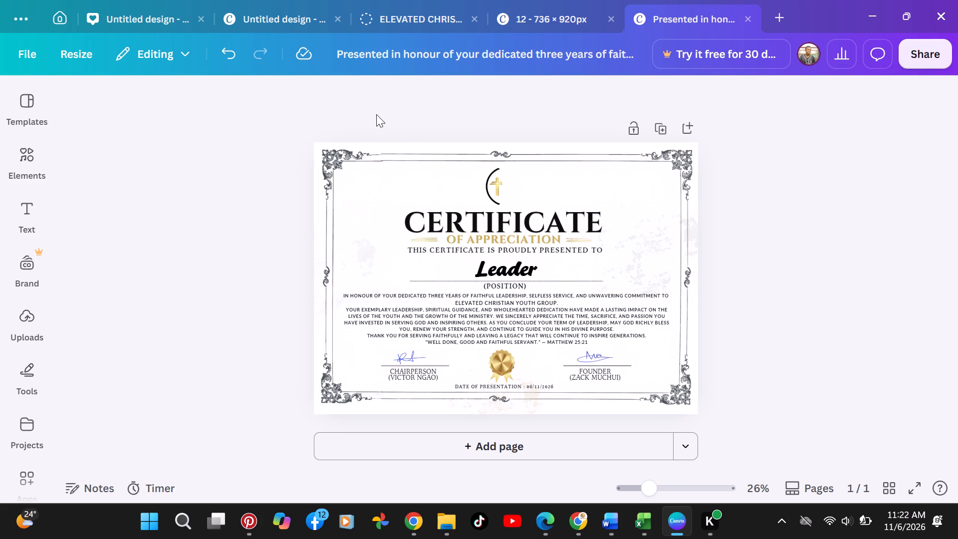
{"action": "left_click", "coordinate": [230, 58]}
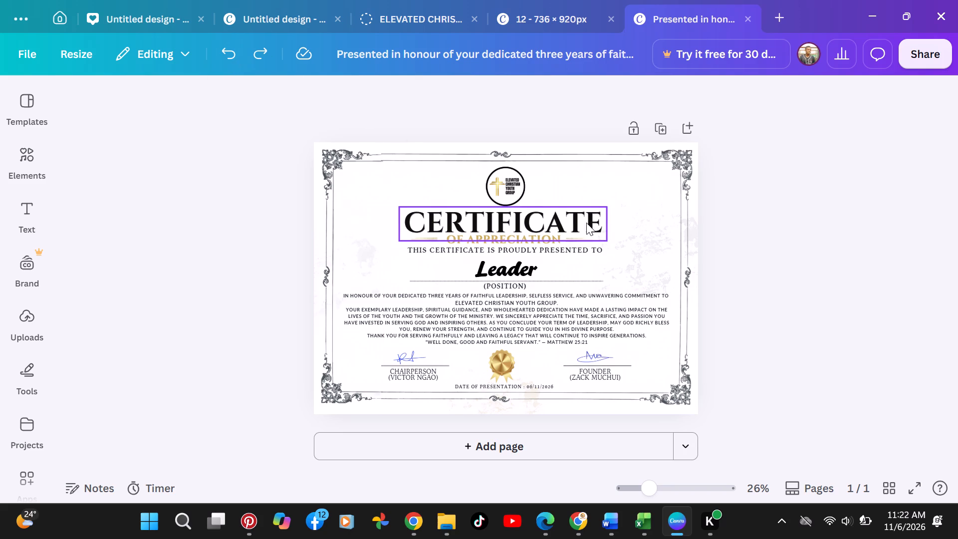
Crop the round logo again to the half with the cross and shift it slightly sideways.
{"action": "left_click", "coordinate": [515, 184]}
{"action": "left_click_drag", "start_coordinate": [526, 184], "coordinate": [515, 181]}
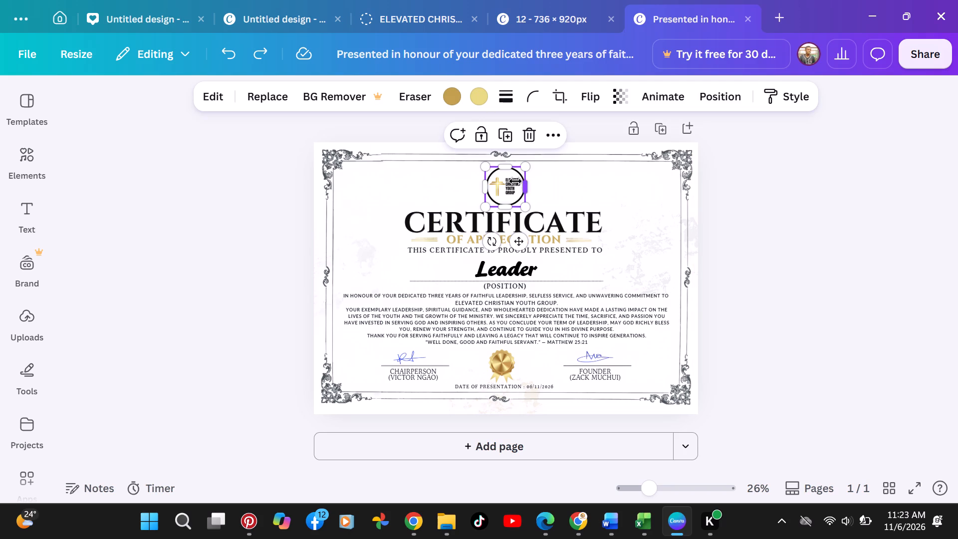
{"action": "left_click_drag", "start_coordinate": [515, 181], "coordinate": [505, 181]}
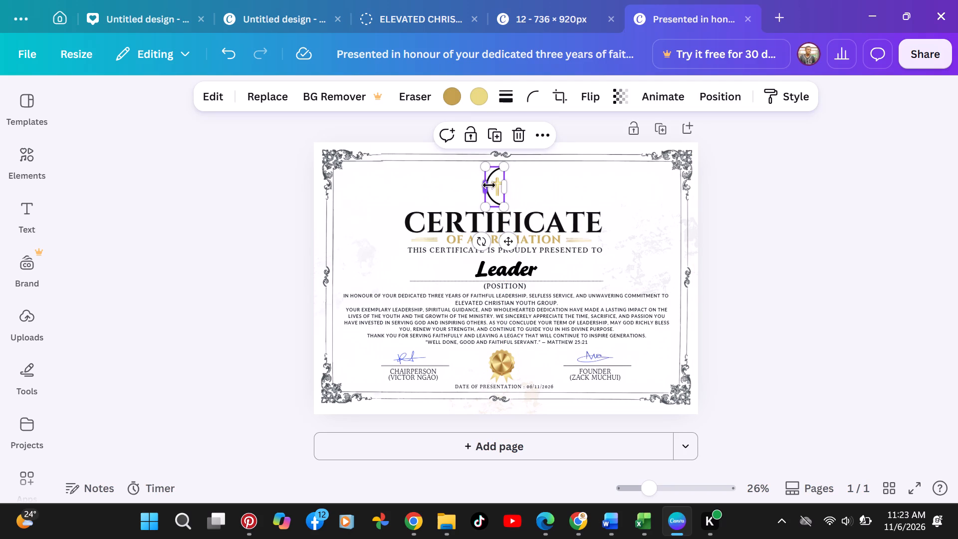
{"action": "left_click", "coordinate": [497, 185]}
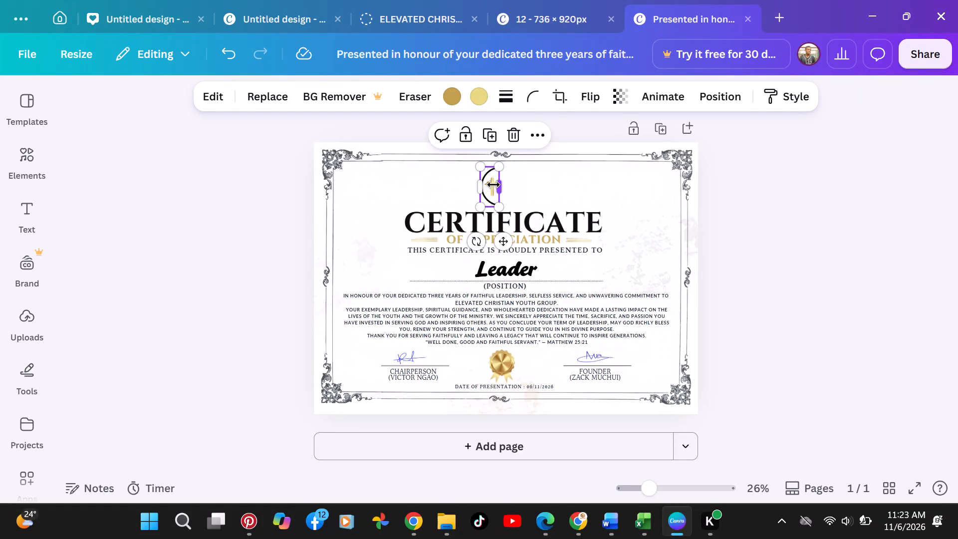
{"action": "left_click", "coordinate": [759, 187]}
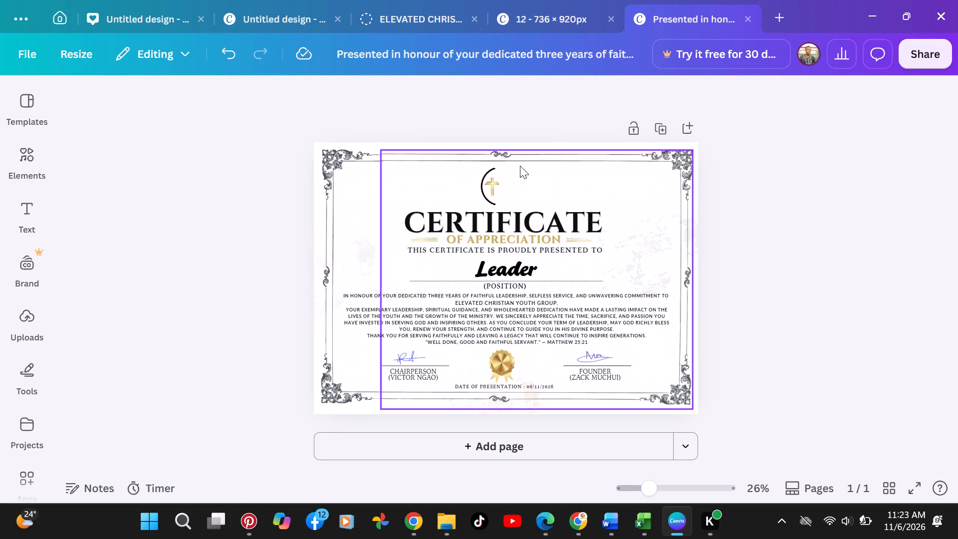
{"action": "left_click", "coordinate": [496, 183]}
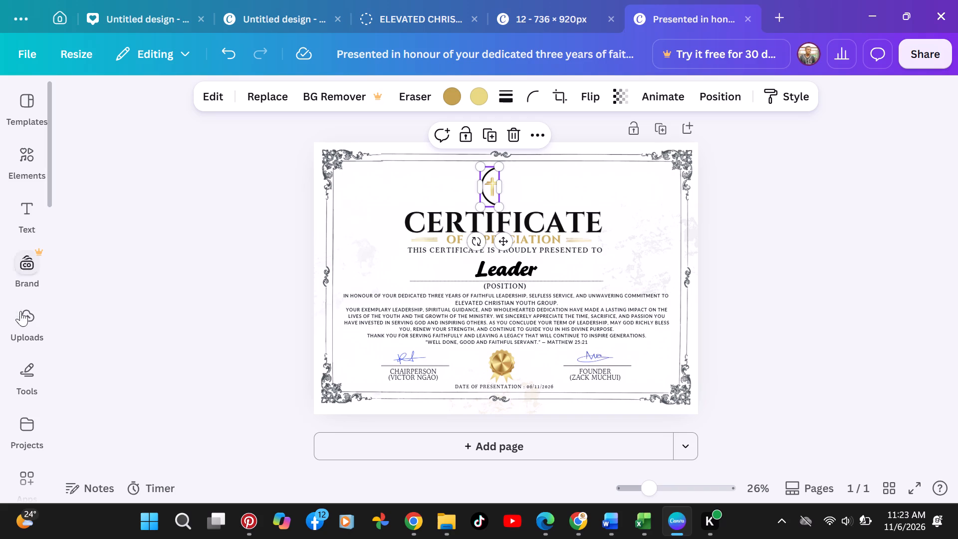
Add the uploaded Elevated Christian Youth Group logo to the certificate and move it clear of the cropped logo.
{"action": "left_click", "coordinate": [33, 325]}
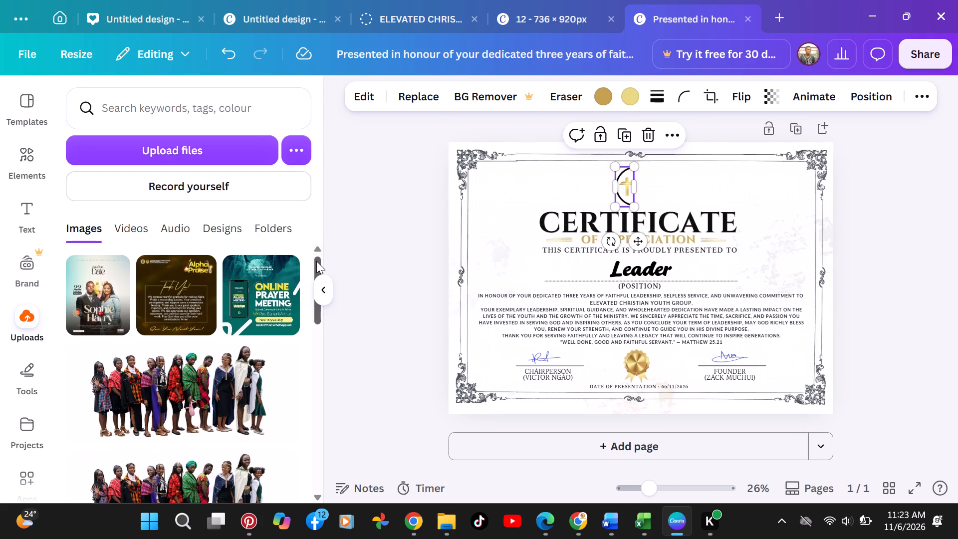
{"action": "left_click_drag", "start_coordinate": [316, 261], "coordinate": [328, 444]}
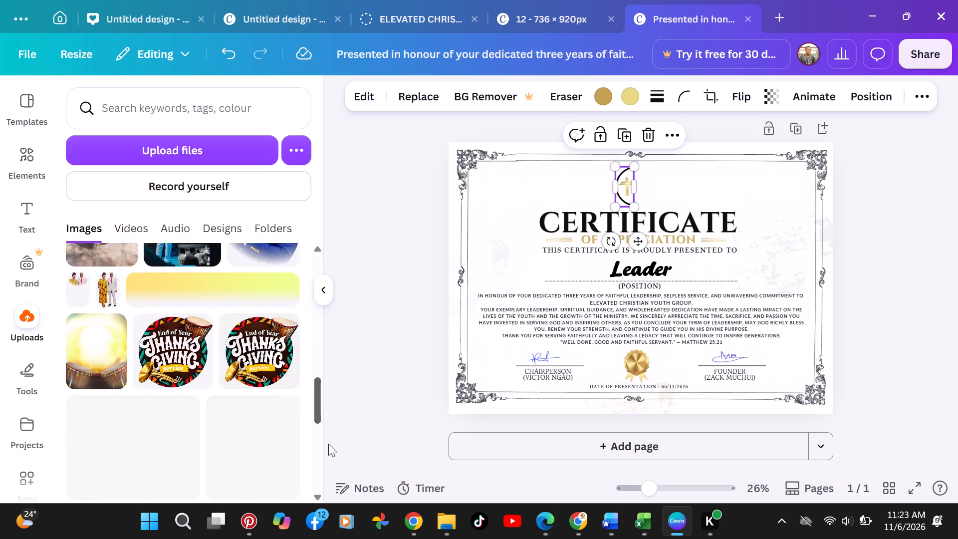
{"action": "left_click_drag", "start_coordinate": [328, 444], "coordinate": [329, 422]}
{"action": "left_click", "coordinate": [100, 277]}
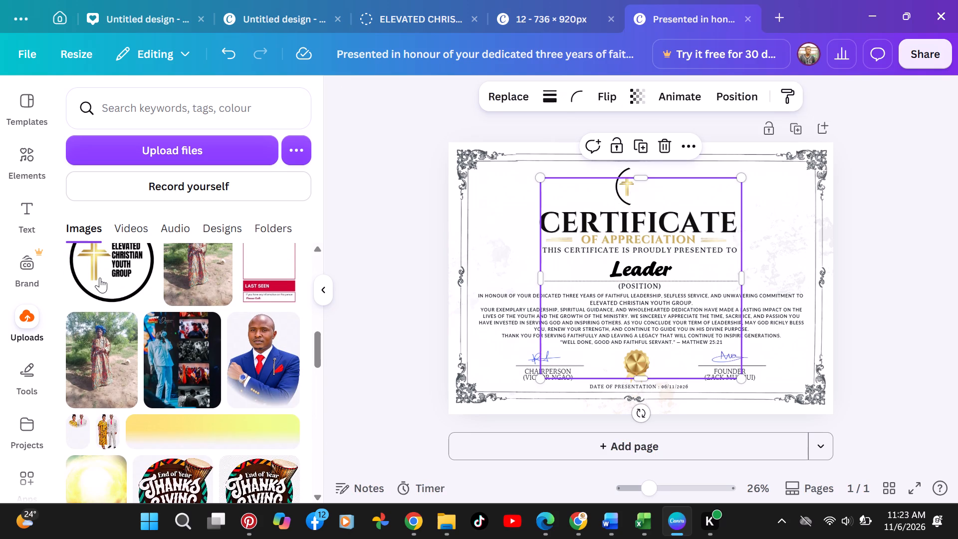
{"action": "left_click_drag", "start_coordinate": [588, 257], "coordinate": [466, 245]}
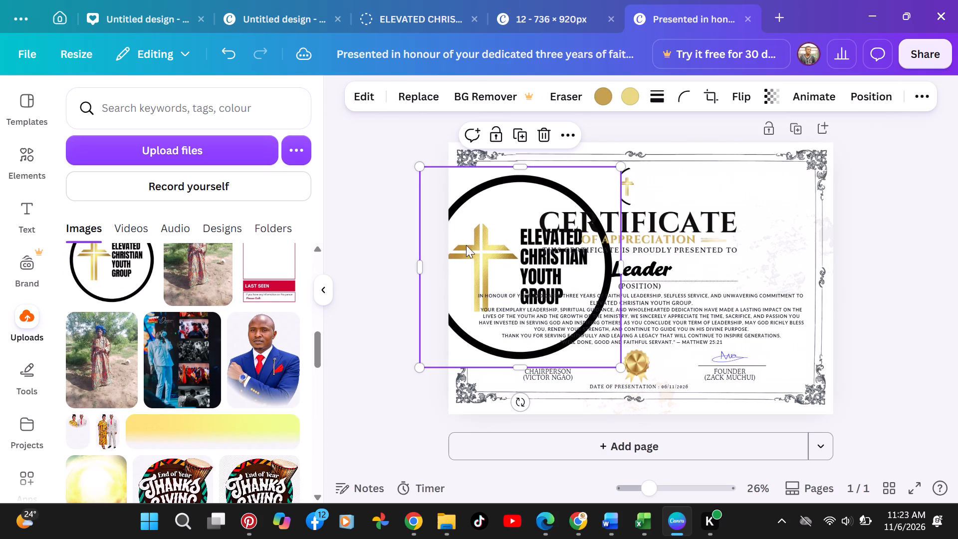
Delete the cropped logo above the CERTIFICATE title.
{"action": "left_click", "coordinate": [637, 184]}
{"action": "left_click", "coordinate": [630, 184]}
{"action": "key", "text": "BackSpace"}
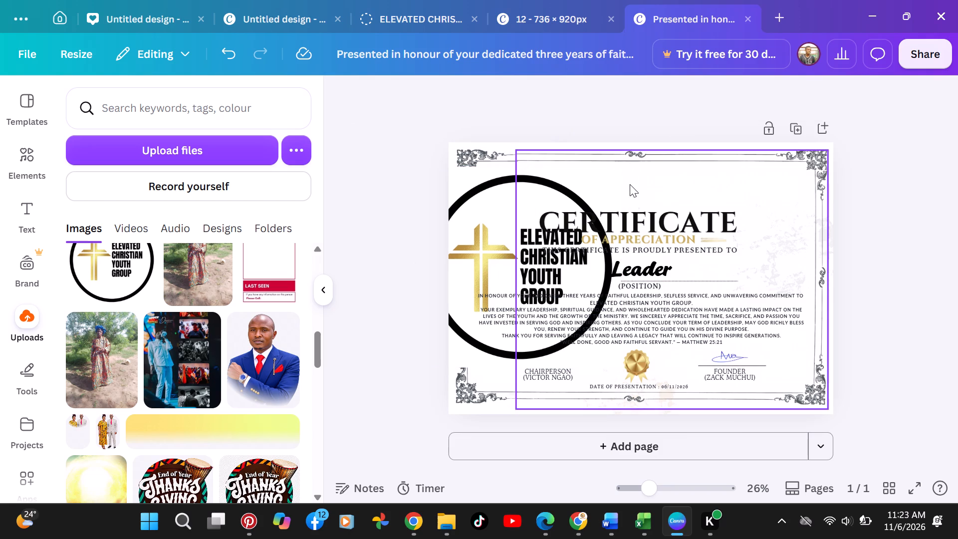
Shrink the oversized Elevated Christian Youth Group logo and move it above the CERTIFICATE title.
{"action": "left_click_drag", "start_coordinate": [493, 262], "coordinate": [616, 234]}
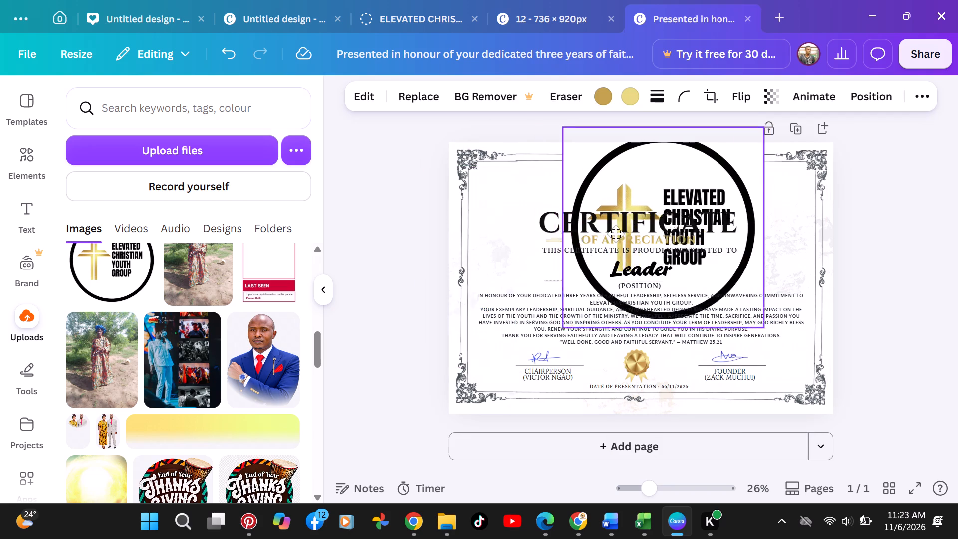
{"action": "left_click_drag", "start_coordinate": [616, 234], "coordinate": [594, 248]}
{"action": "left_click_drag", "start_coordinate": [721, 155], "coordinate": [663, 196]}
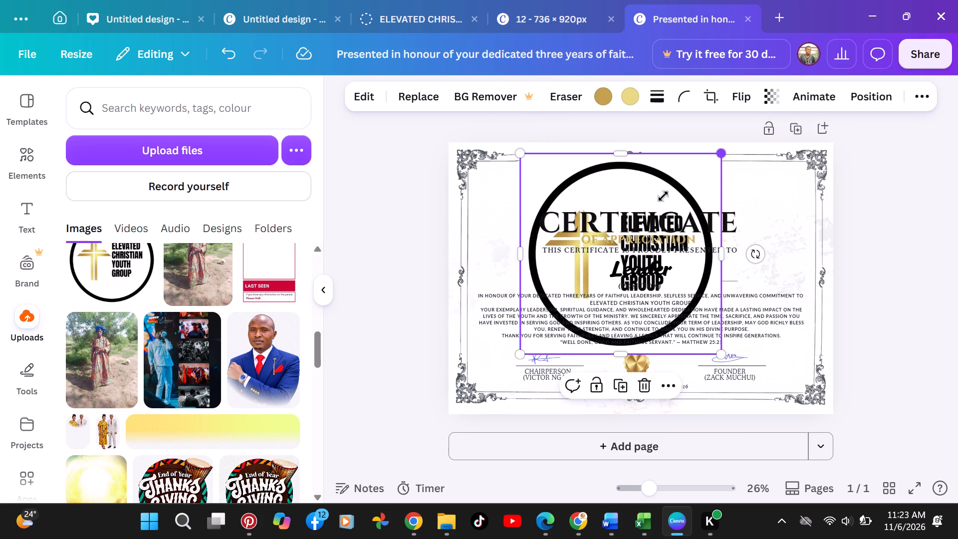
{"action": "left_click_drag", "start_coordinate": [663, 196], "coordinate": [576, 272]}
{"action": "left_click_drag", "start_coordinate": [561, 308], "coordinate": [642, 169]}
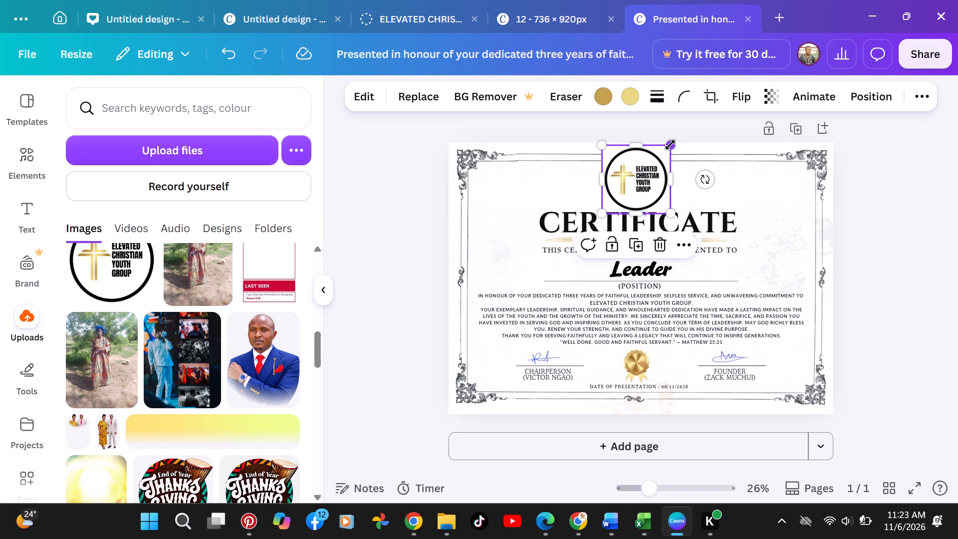
Reduce the round logo further and nudge it so it fits between the top border and the CERTIFICATE title.
{"action": "left_click_drag", "start_coordinate": [670, 145], "coordinate": [660, 167]}
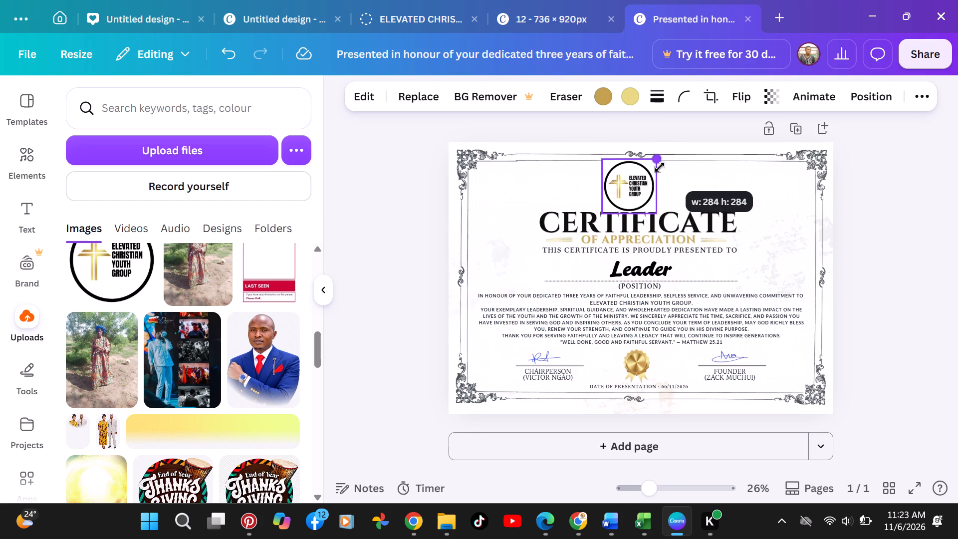
{"action": "left_click_drag", "start_coordinate": [660, 167], "coordinate": [658, 170]}
{"action": "left_click", "coordinate": [632, 188]}
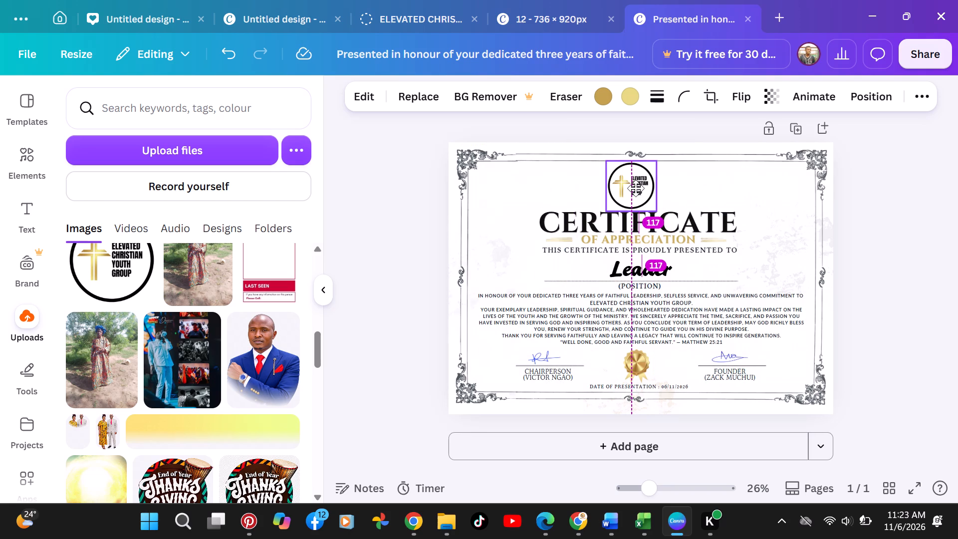
{"action": "left_click", "coordinate": [654, 208]}
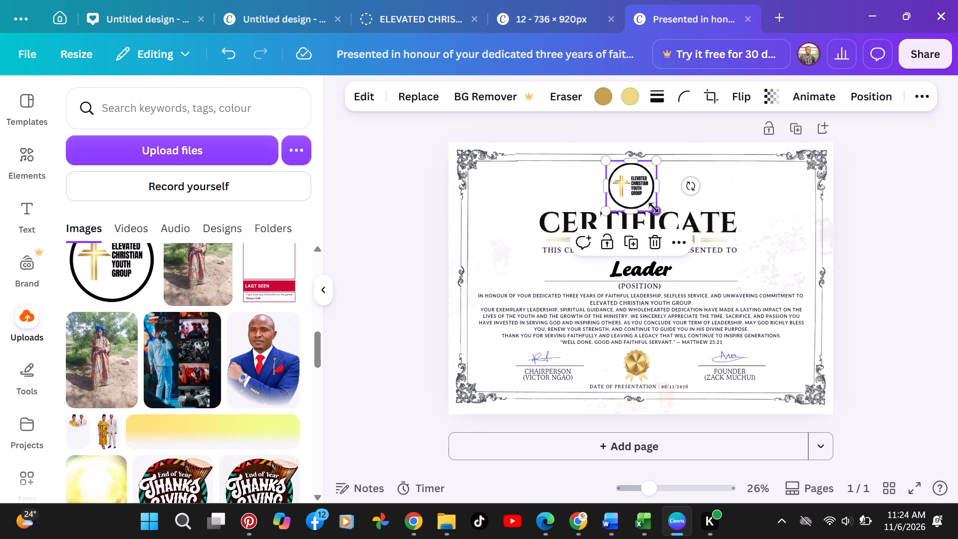
{"action": "left_click", "coordinate": [627, 183]}
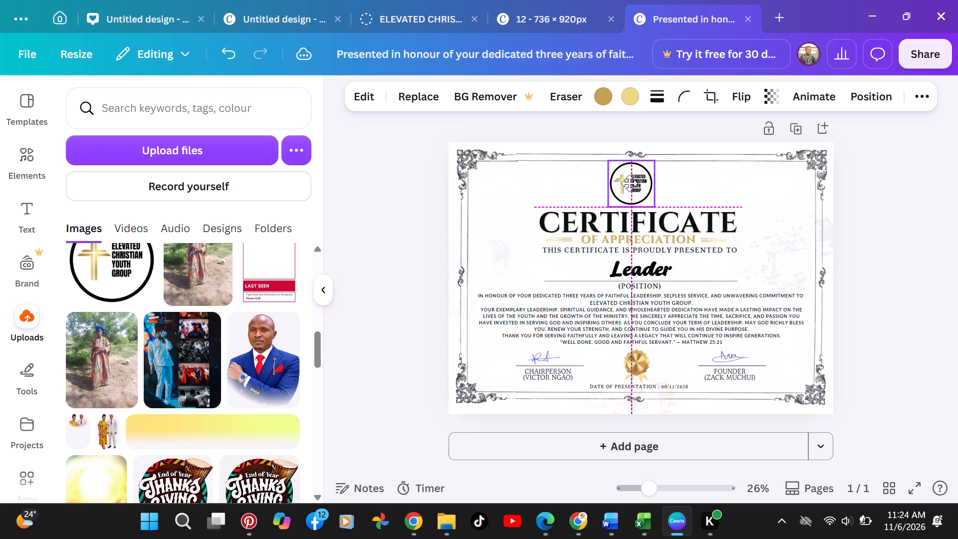
{"action": "left_click_drag", "start_coordinate": [657, 160], "coordinate": [657, 161]}
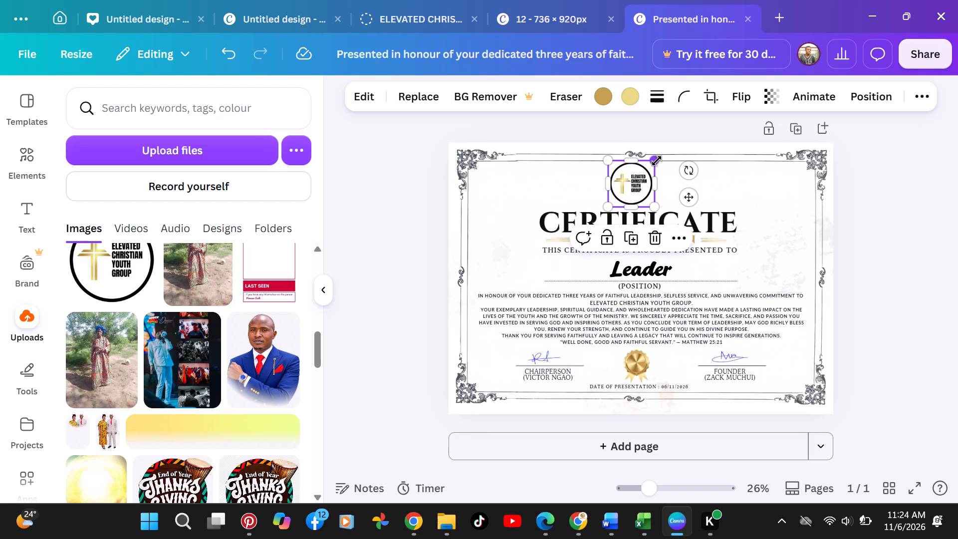
{"action": "left_click_drag", "start_coordinate": [657, 161], "coordinate": [655, 166]}
{"action": "left_click", "coordinate": [627, 187]}
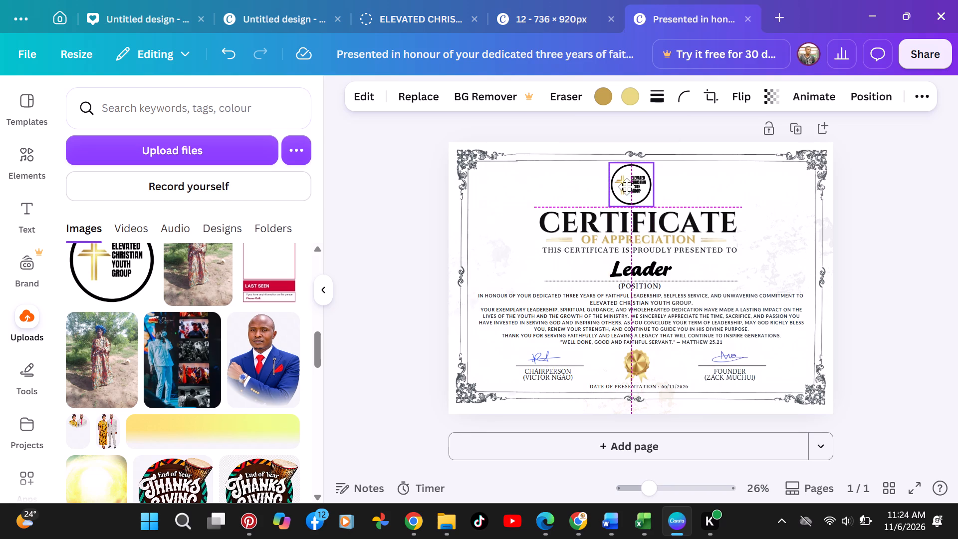
{"action": "left_click", "coordinate": [731, 180]}
{"action": "left_click", "coordinate": [890, 212]}
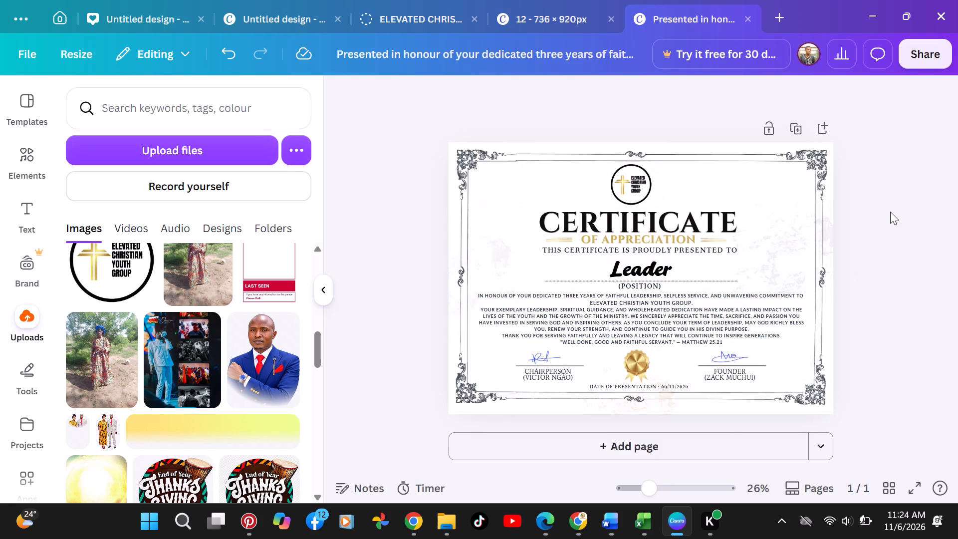
Centre the round logo above the CERTIFICATE title, shrink it to about 213 × 213, and even out its spacing.
{"action": "left_click_drag", "start_coordinate": [637, 189], "coordinate": [642, 188]}
{"action": "left_click", "coordinate": [902, 237]}
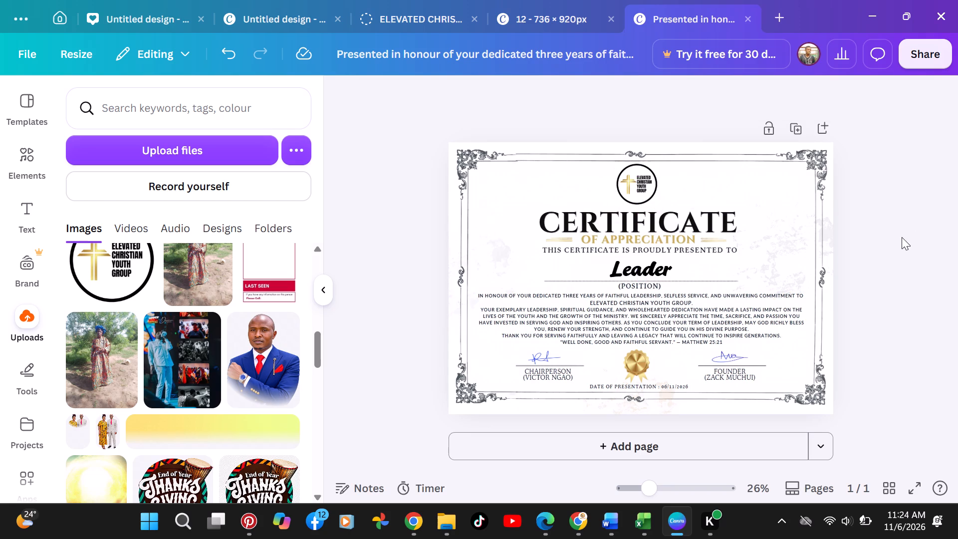
{"action": "left_click", "coordinate": [635, 182]}
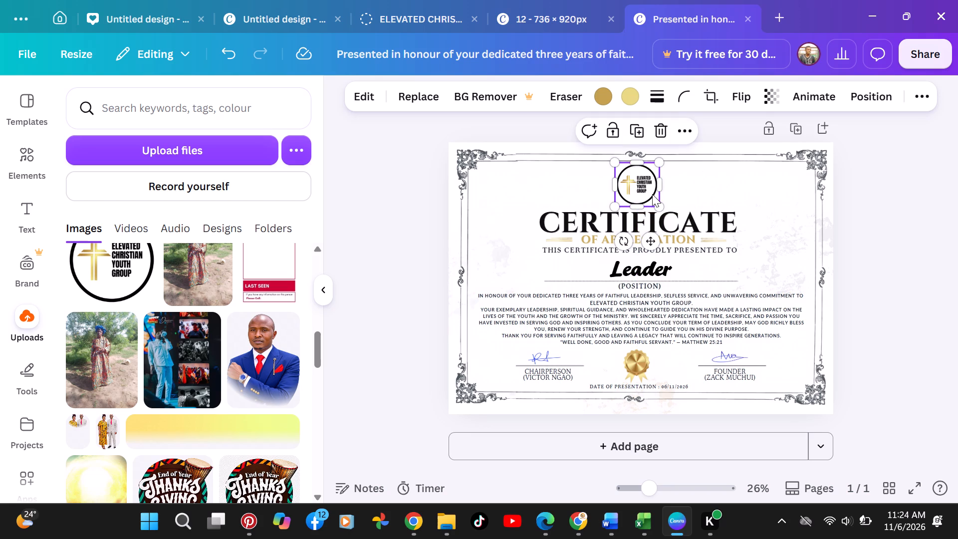
{"action": "left_click", "coordinate": [661, 205]}
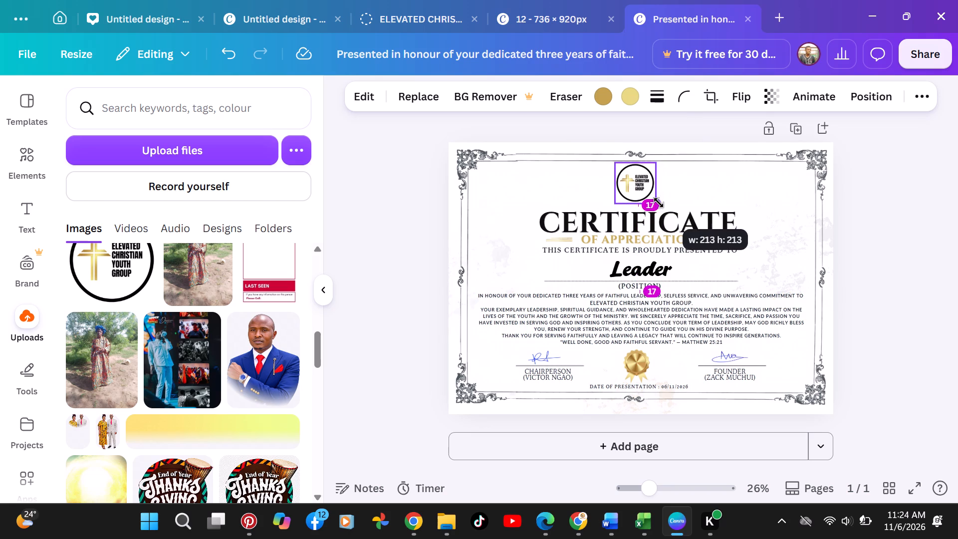
{"action": "left_click_drag", "start_coordinate": [637, 189], "coordinate": [637, 192]}
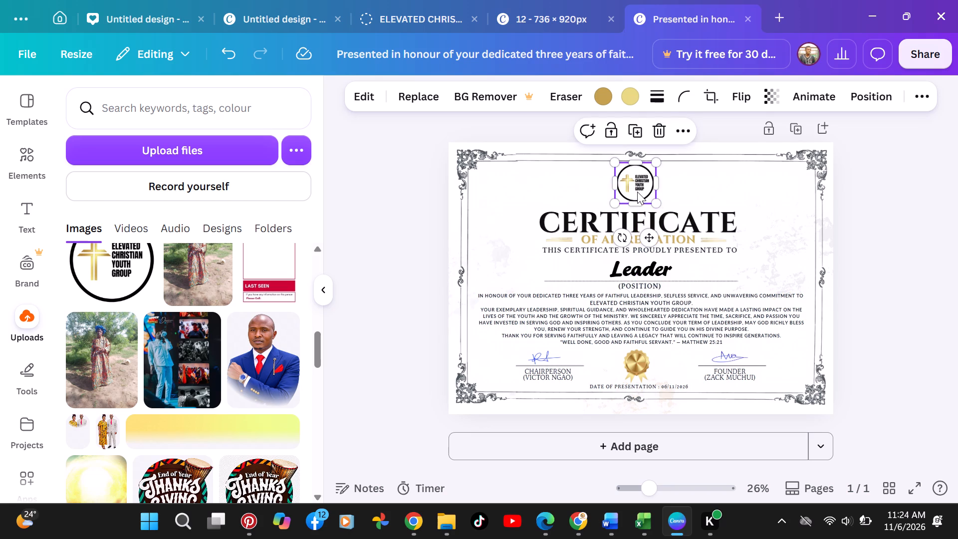
{"action": "left_click_drag", "start_coordinate": [637, 192], "coordinate": [637, 194]}
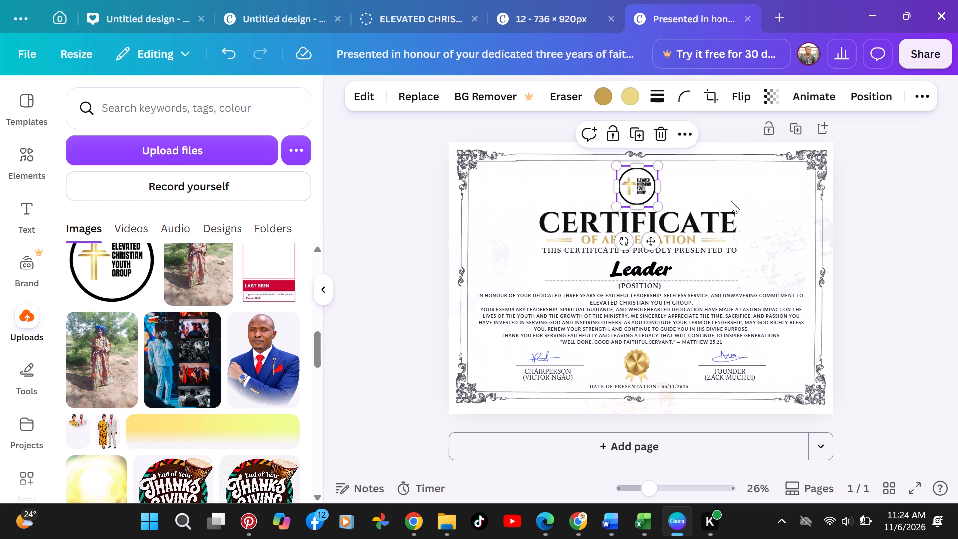
{"action": "left_click", "coordinate": [877, 230]}
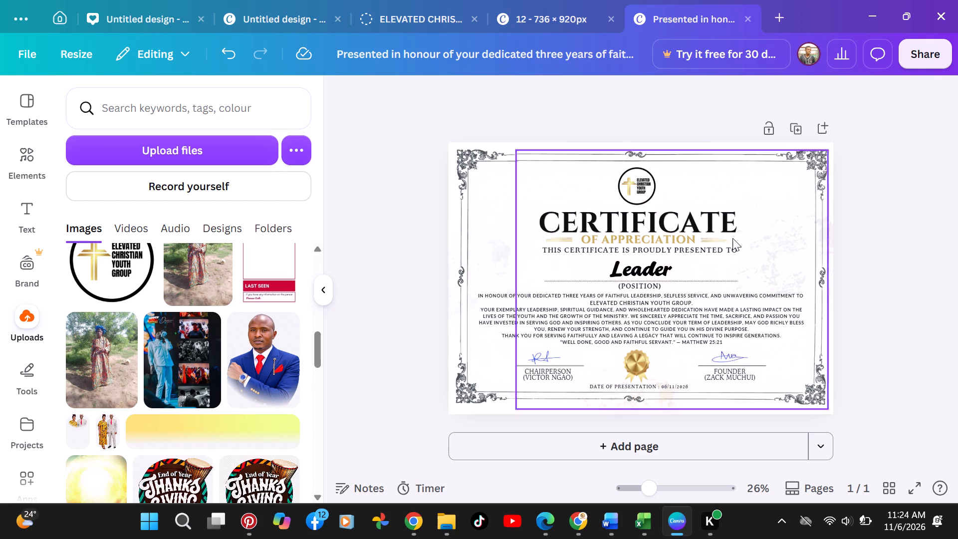
Nudge the "THIS CERTIFICATE IS PROUDLY PRESENTED TO" caption slightly down, away from OF APPRECIATION.
{"action": "left_click", "coordinate": [692, 253]}
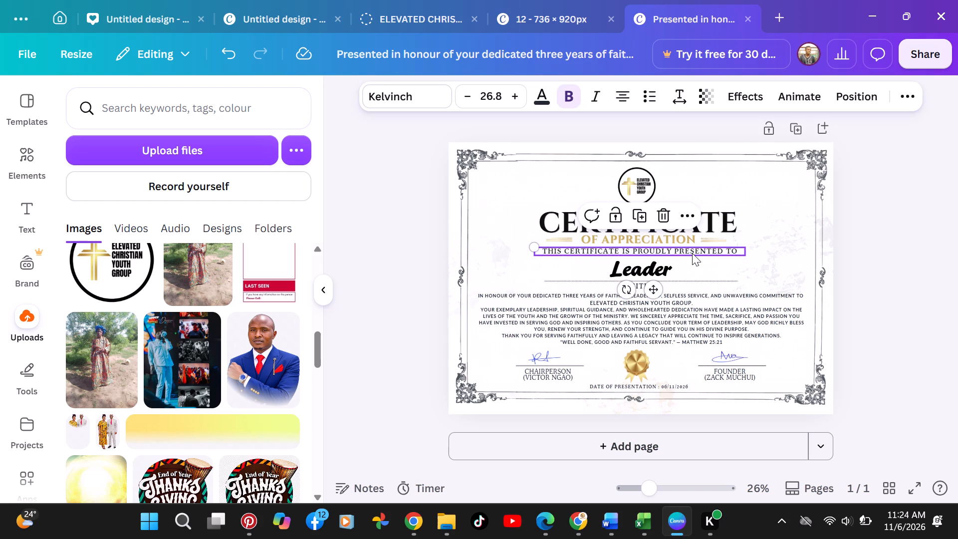
{"action": "left_click", "coordinate": [898, 268]}
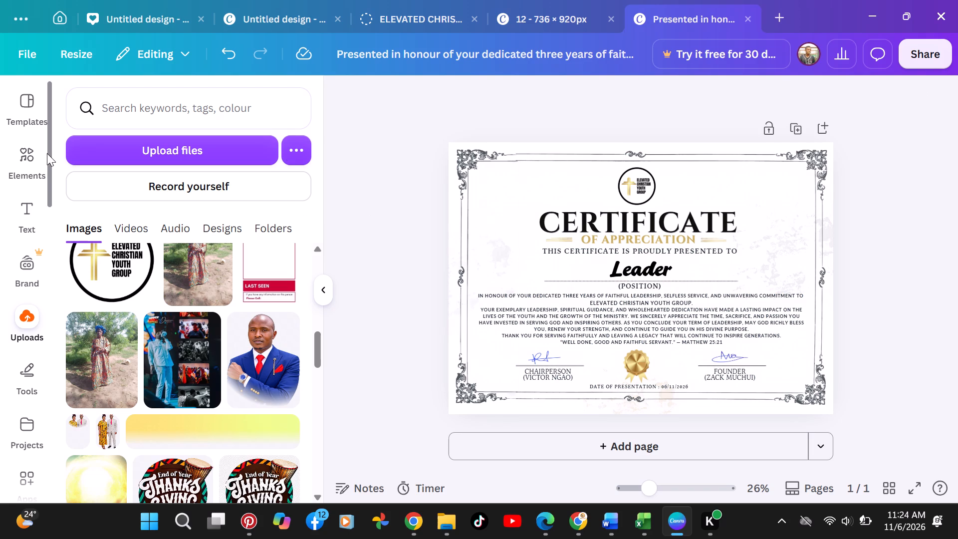
Find the "of Achievement" certificate among your existing designs and open it in its own tab.
{"action": "left_click", "coordinate": [23, 419]}
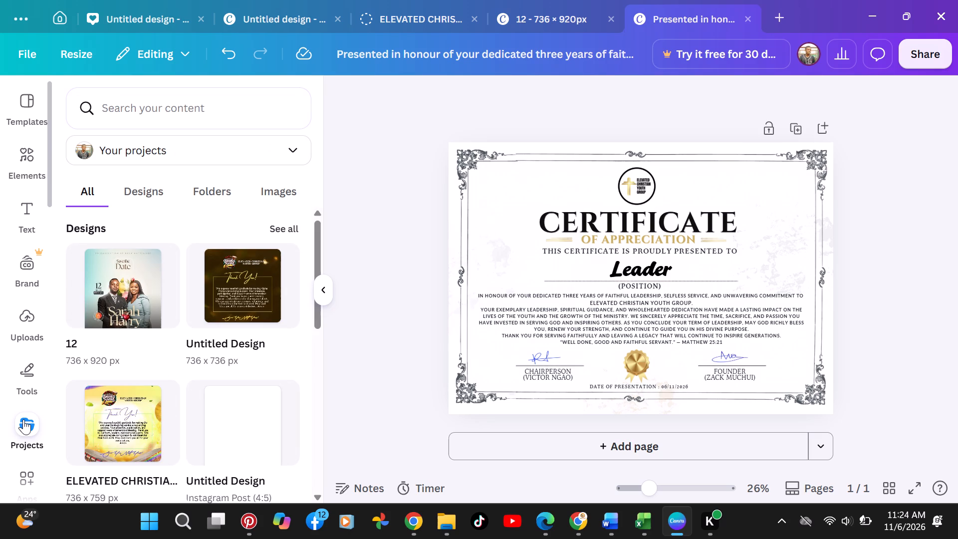
{"action": "left_click", "coordinate": [317, 249]}
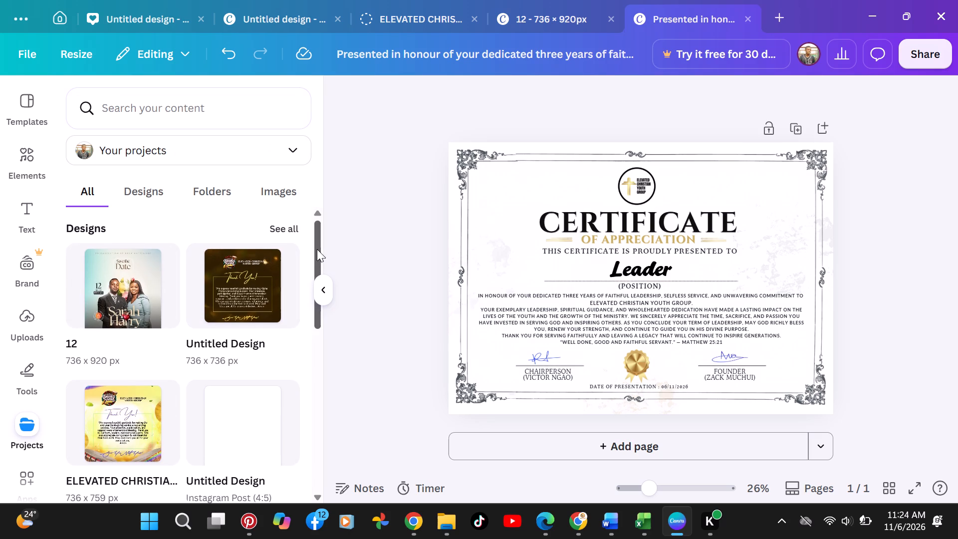
{"action": "left_click", "coordinate": [295, 221]}
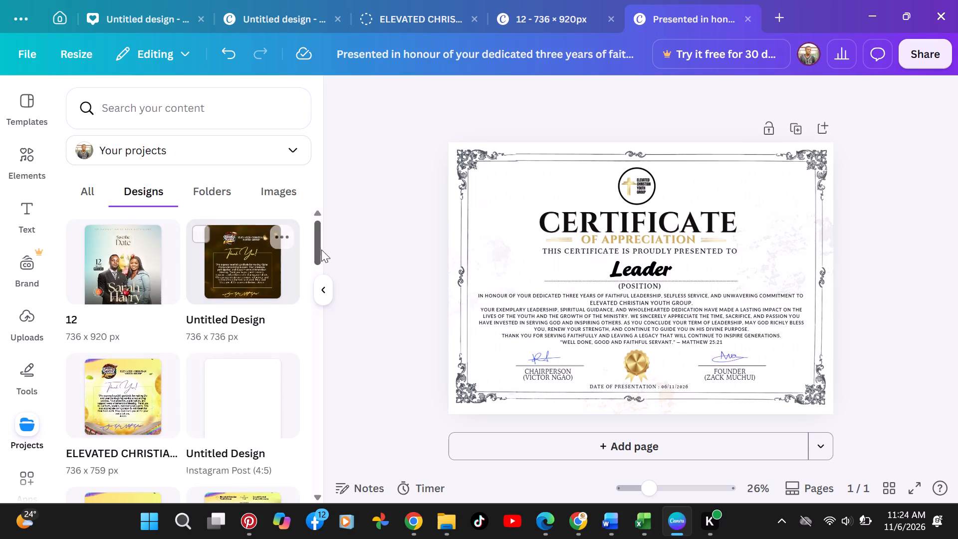
{"action": "left_click_drag", "start_coordinate": [315, 244], "coordinate": [312, 310]}
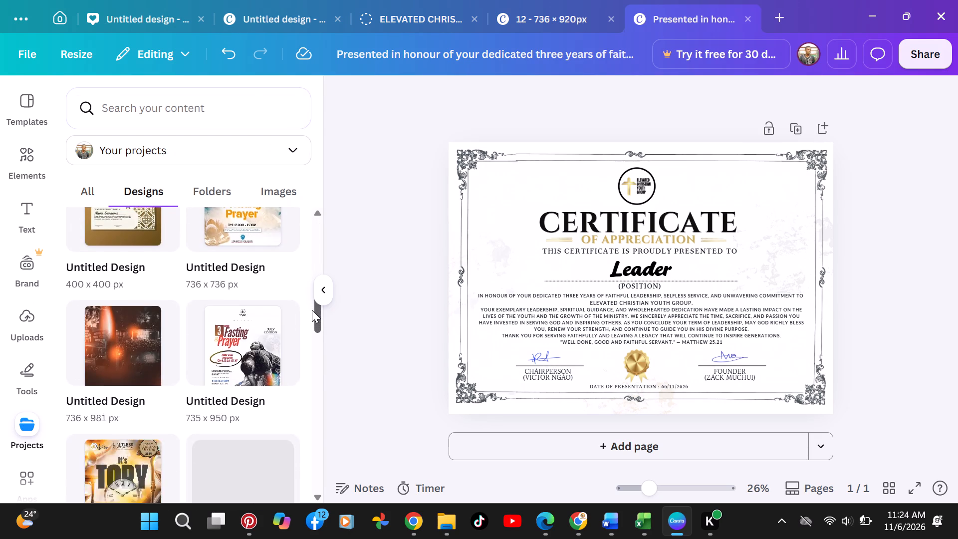
{"action": "left_click_drag", "start_coordinate": [312, 310], "coordinate": [314, 297]}
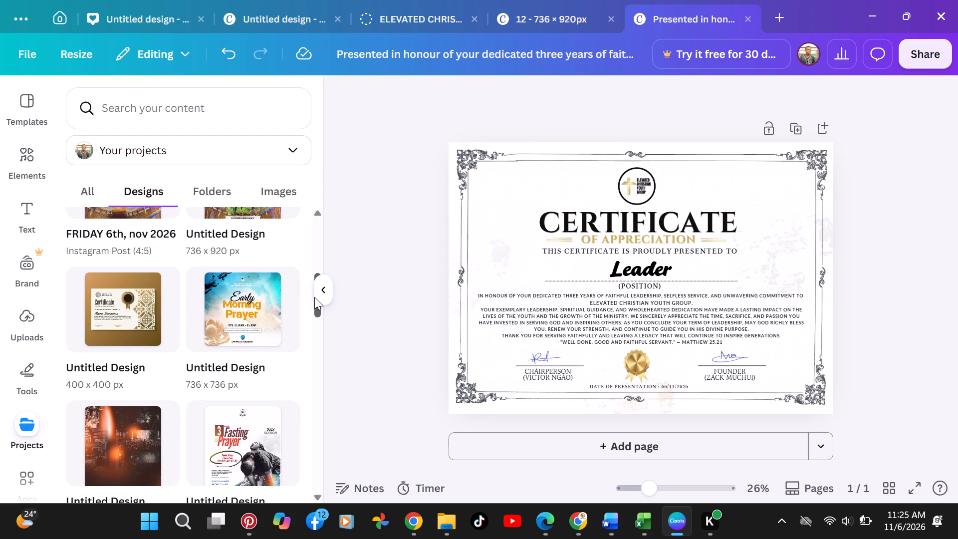
{"action": "left_click_drag", "start_coordinate": [314, 297], "coordinate": [313, 301]}
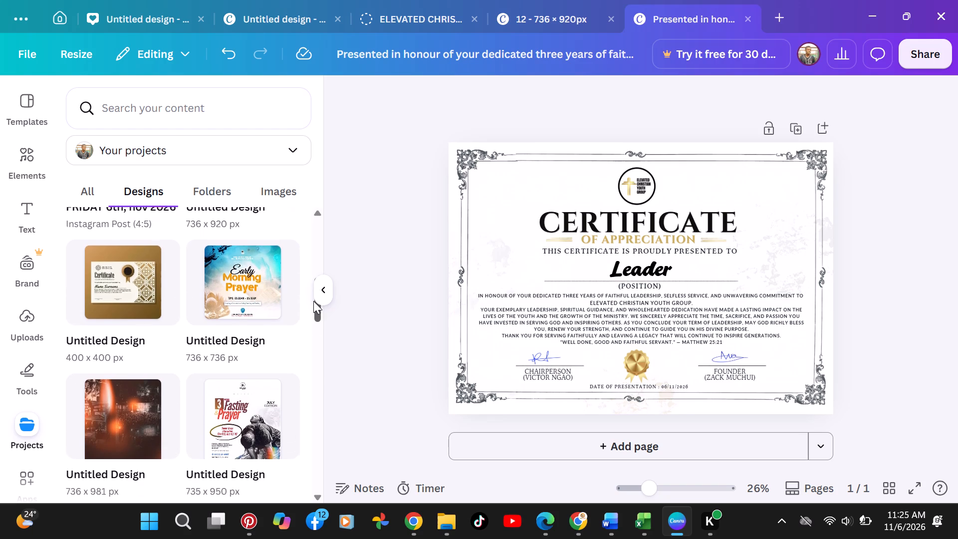
{"action": "left_click_drag", "start_coordinate": [313, 301], "coordinate": [314, 336]}
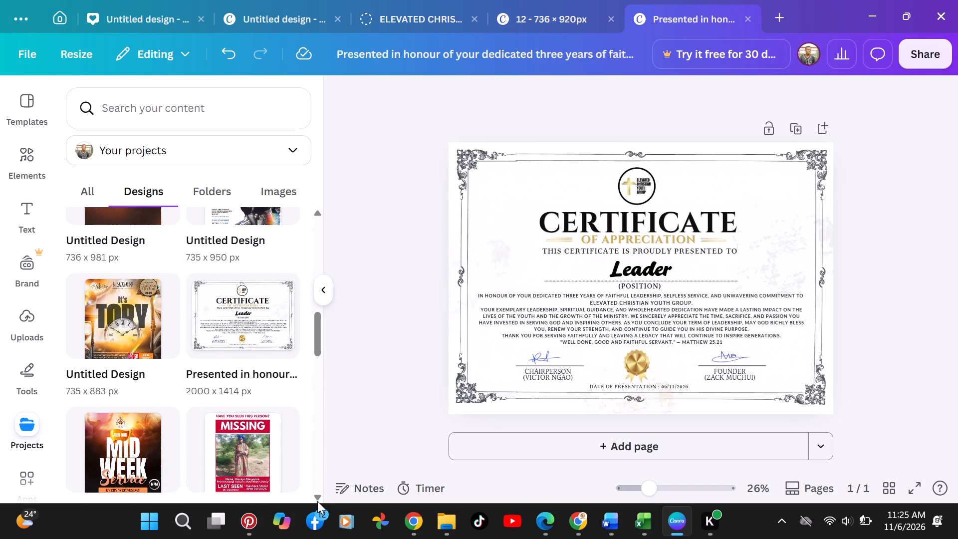
{"action": "left_click", "coordinate": [317, 502]}
{"action": "double_click", "coordinate": [317, 502]}
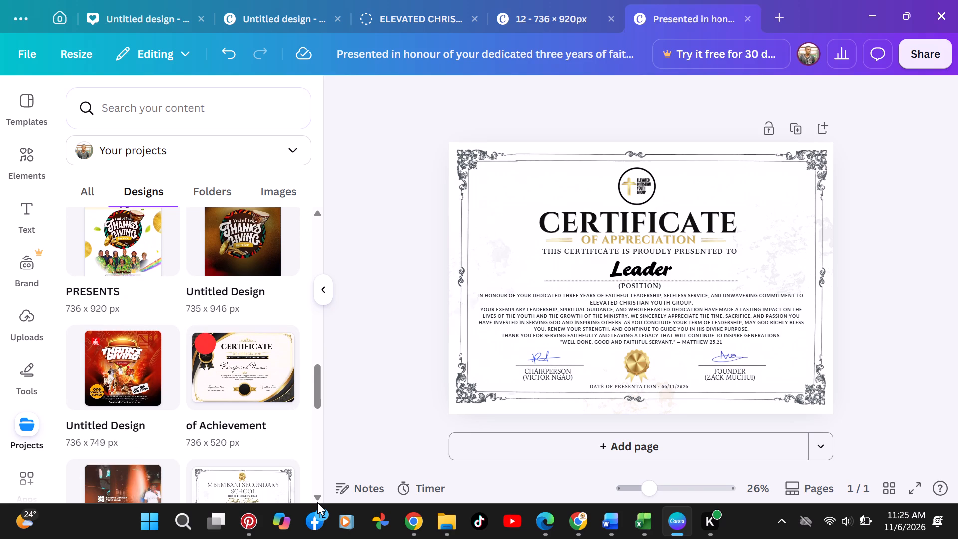
{"action": "left_click", "coordinate": [286, 340]}
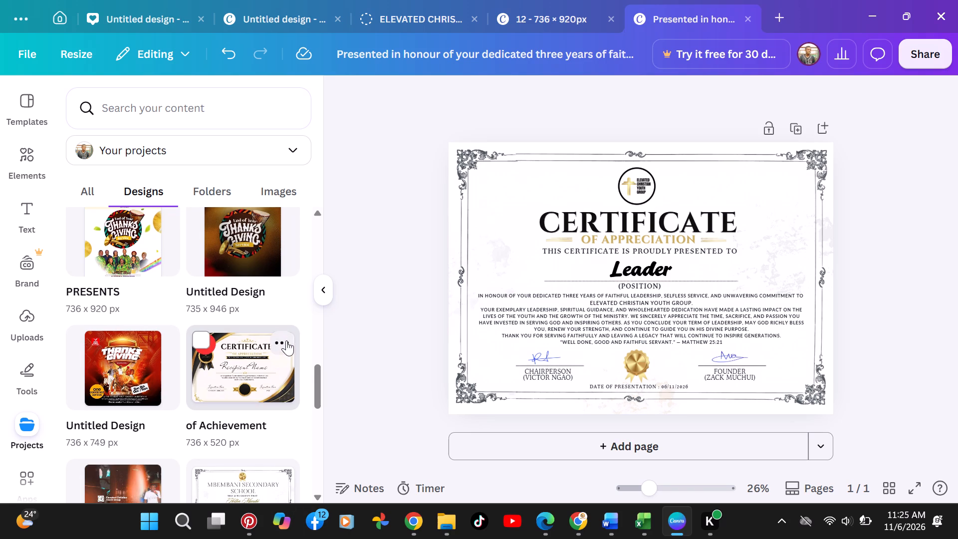
{"action": "left_click", "coordinate": [368, 336]}
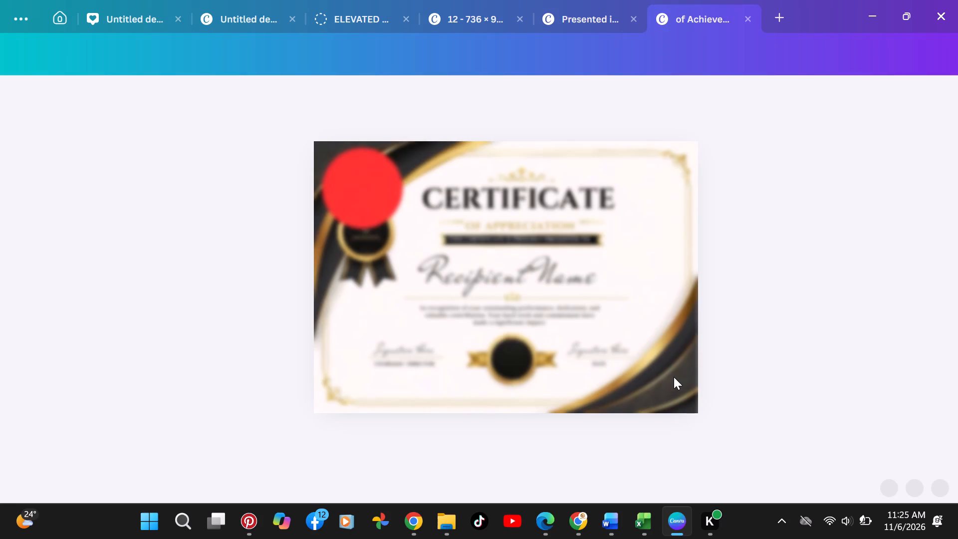
Copy the lower black-and-gold curved corner graphic from the "of Achievement" design and paste it into the appreciation certificate.
{"action": "left_click", "coordinate": [676, 379]}
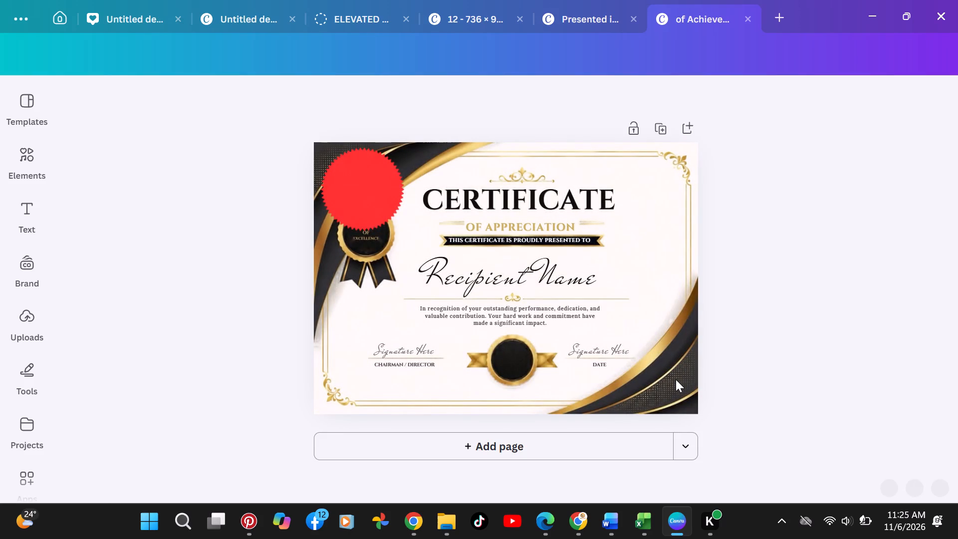
{"action": "left_click_drag", "start_coordinate": [676, 379], "coordinate": [644, 368]}
{"action": "right_click", "coordinate": [644, 368]}
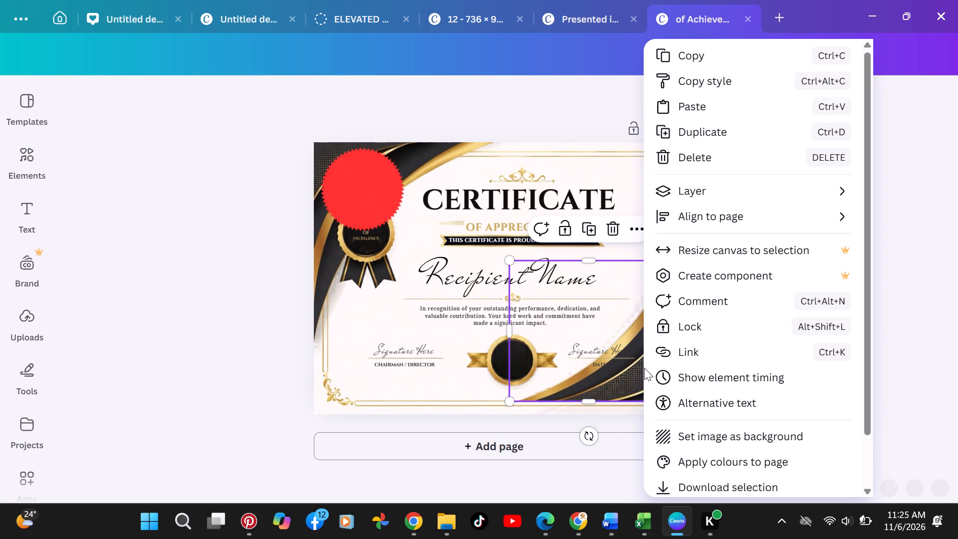
{"action": "left_click", "coordinate": [701, 55]}
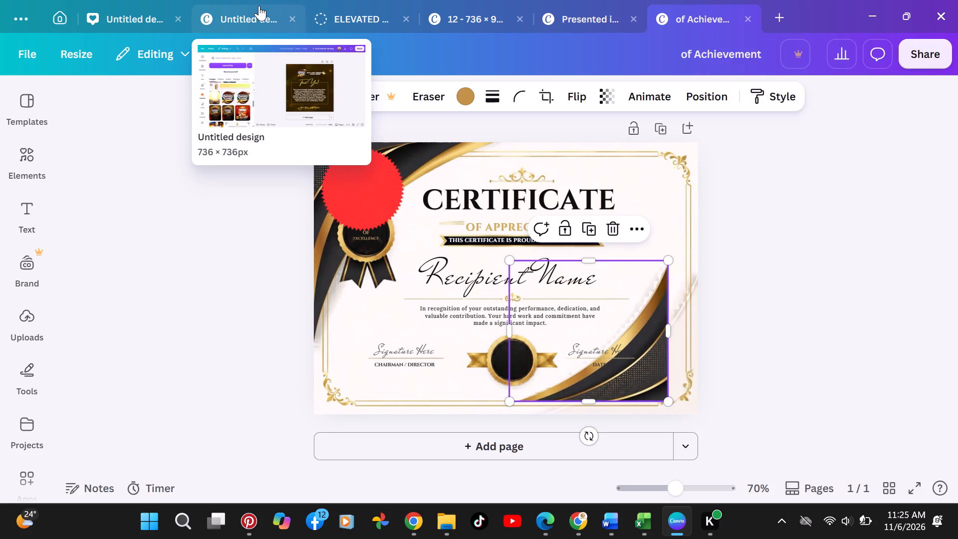
{"action": "left_click", "coordinate": [581, 14]}
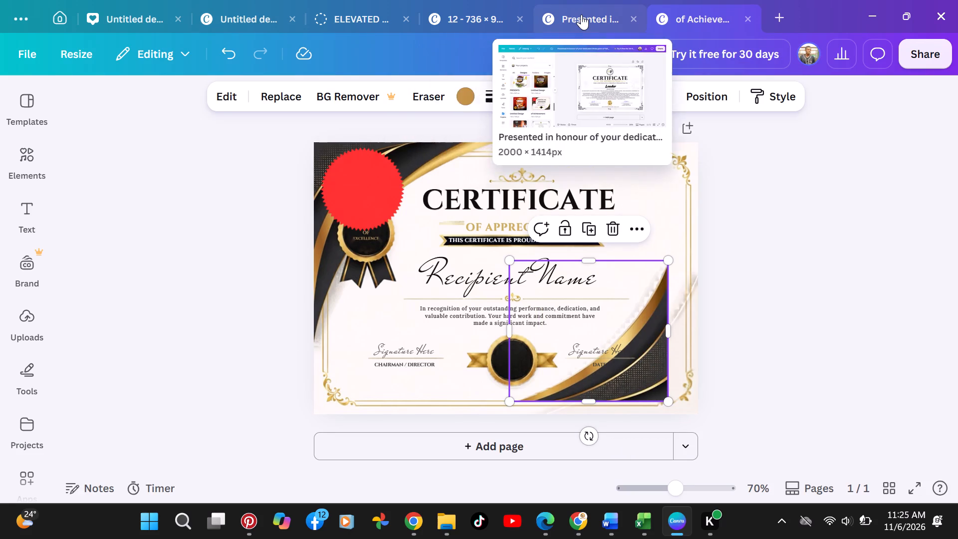
{"action": "left_click", "coordinate": [637, 297]}
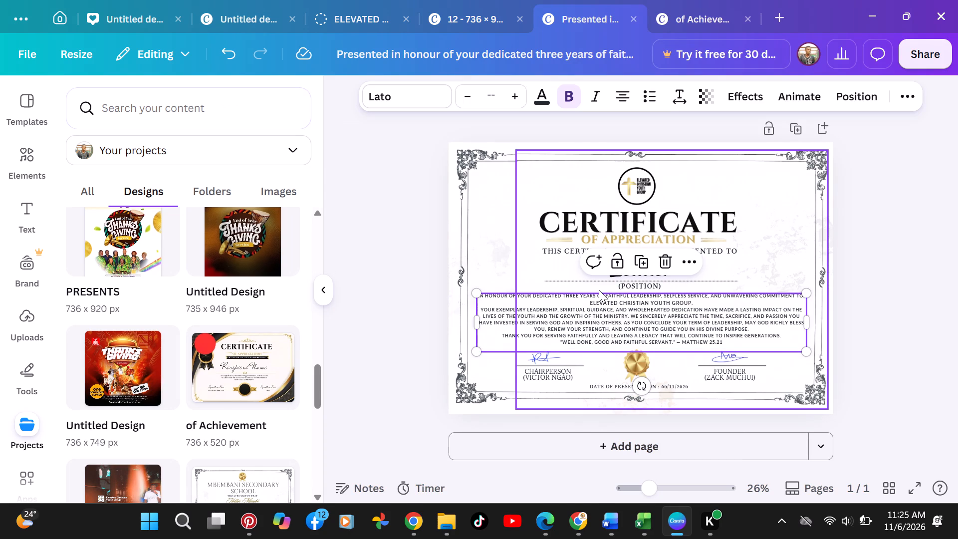
{"action": "key", "text": "ctrl+v"}
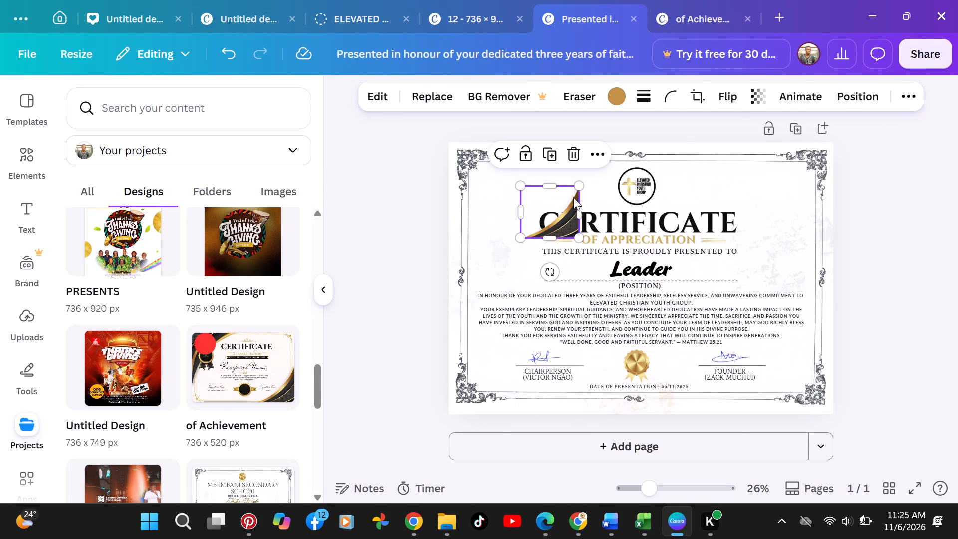
Enlarge the pasted black-and-gold curve to about a third of the page width and fit it flush into the certificate's lower-right corner.
{"action": "left_click_drag", "start_coordinate": [583, 184], "coordinate": [629, 146]}
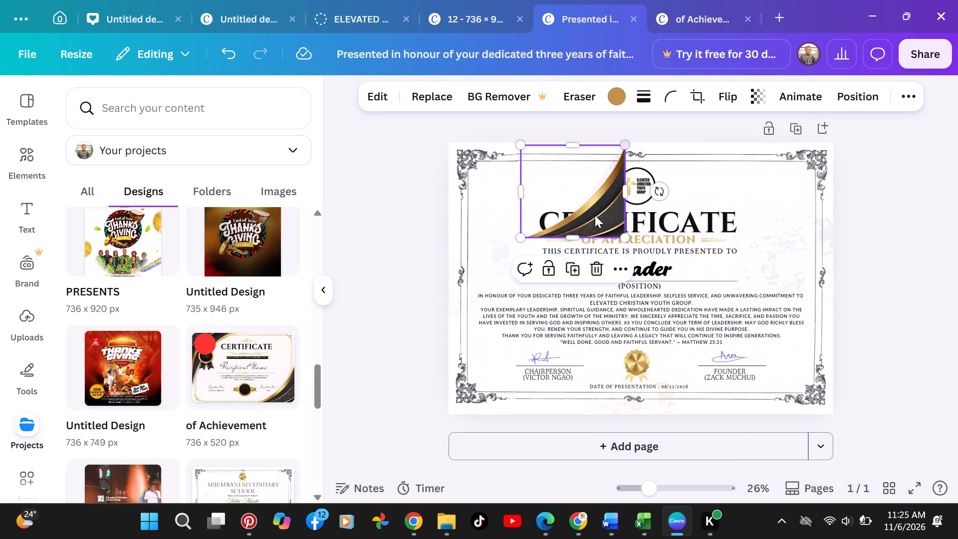
{"action": "left_click_drag", "start_coordinate": [595, 216], "coordinate": [796, 394]}
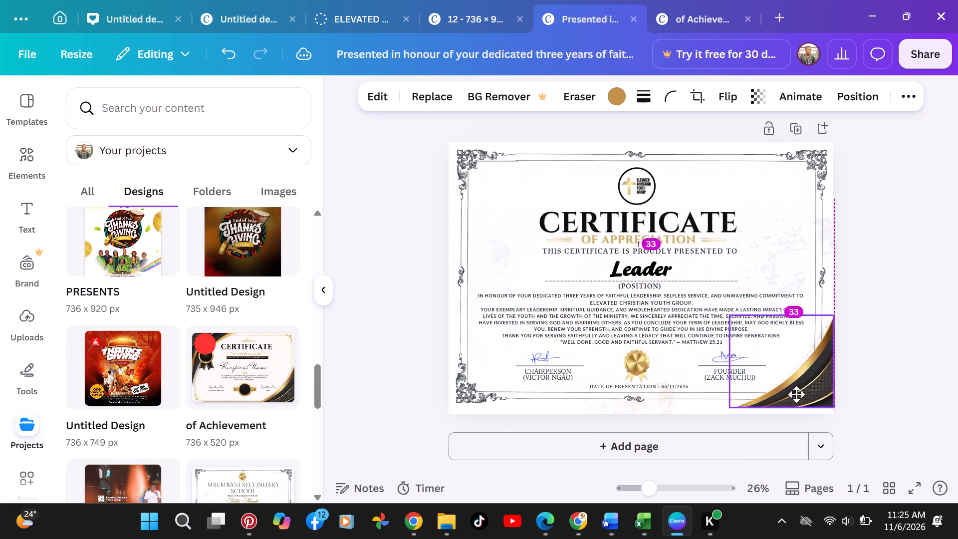
{"action": "left_click_drag", "start_coordinate": [796, 394], "coordinate": [792, 384]}
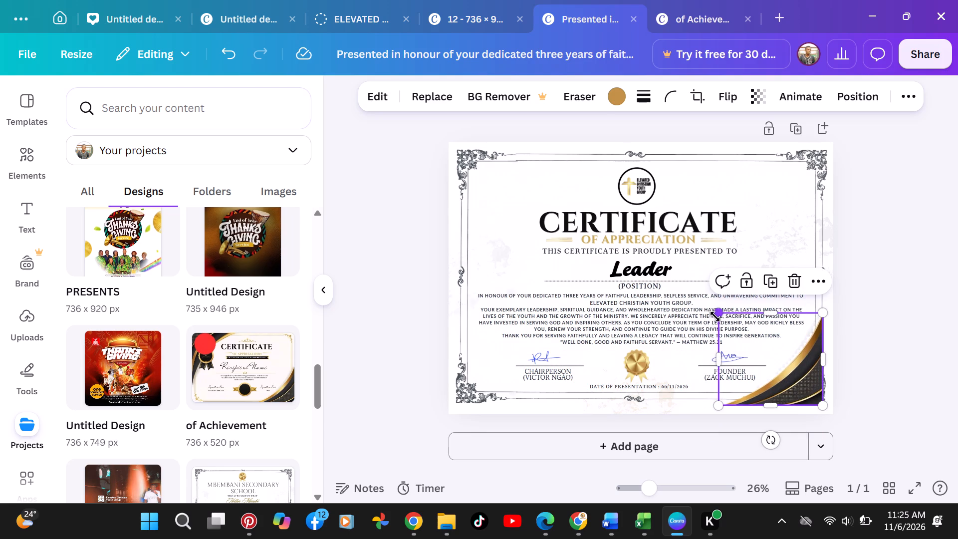
{"action": "left_click_drag", "start_coordinate": [715, 316], "coordinate": [690, 299]}
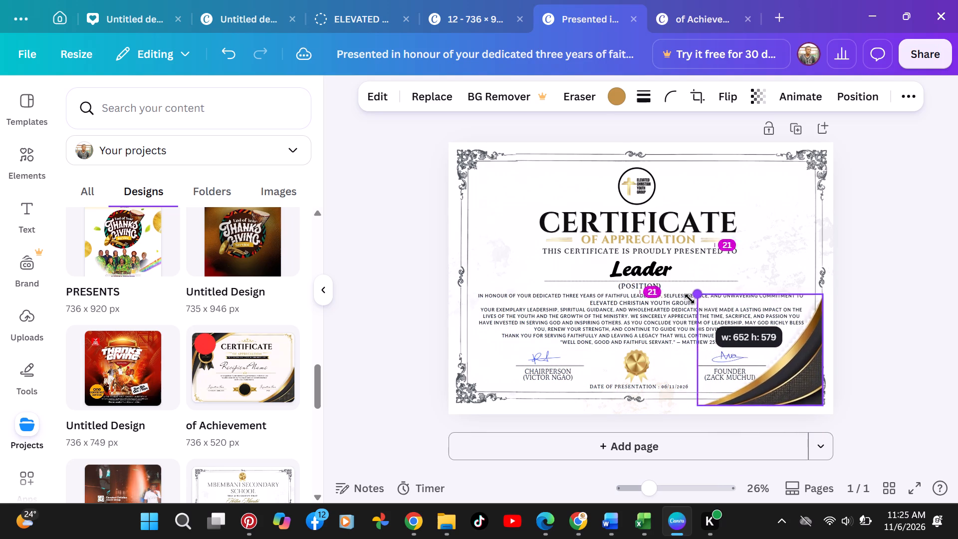
{"action": "left_click_drag", "start_coordinate": [690, 299], "coordinate": [689, 298]}
{"action": "left_click_drag", "start_coordinate": [801, 353], "coordinate": [808, 359]}
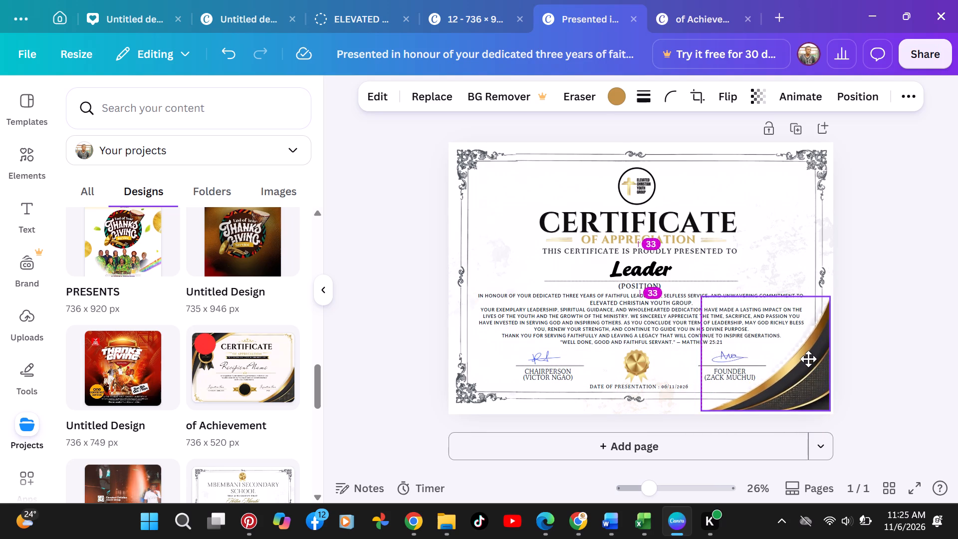
{"action": "left_click_drag", "start_coordinate": [808, 359], "coordinate": [810, 364]}
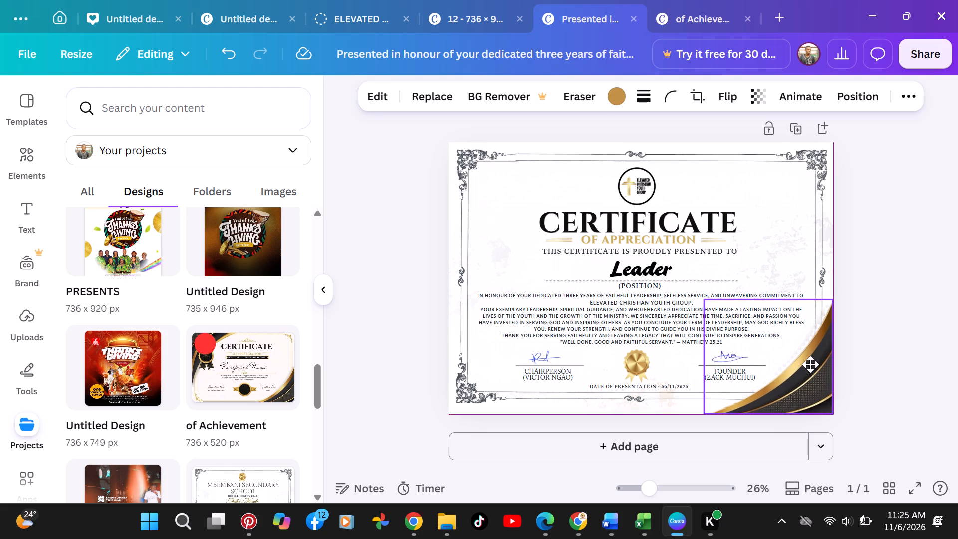
{"action": "left_click_drag", "start_coordinate": [810, 364], "coordinate": [811, 361]}
{"action": "left_click_drag", "start_coordinate": [705, 303], "coordinate": [696, 299]}
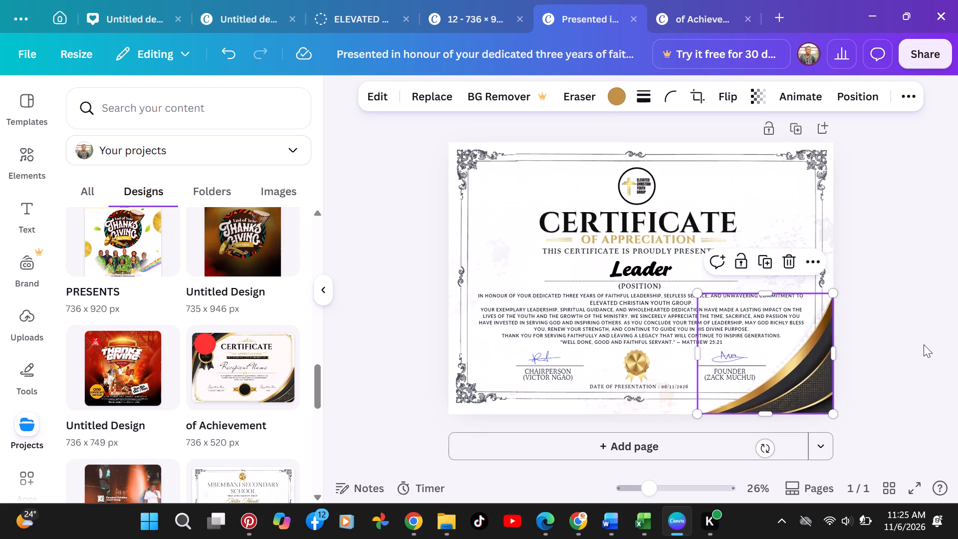
{"action": "left_click", "coordinate": [924, 345]}
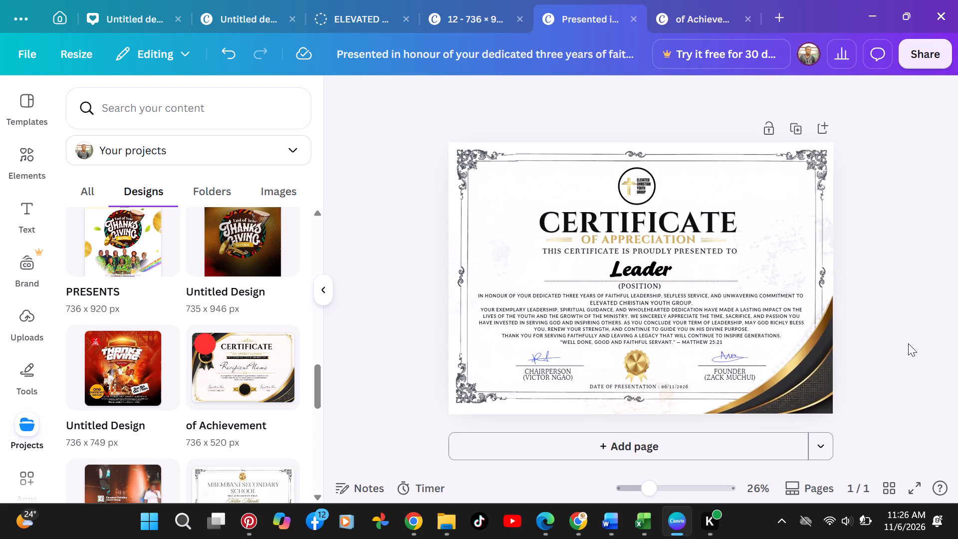
{"action": "left_click", "coordinate": [908, 343]}
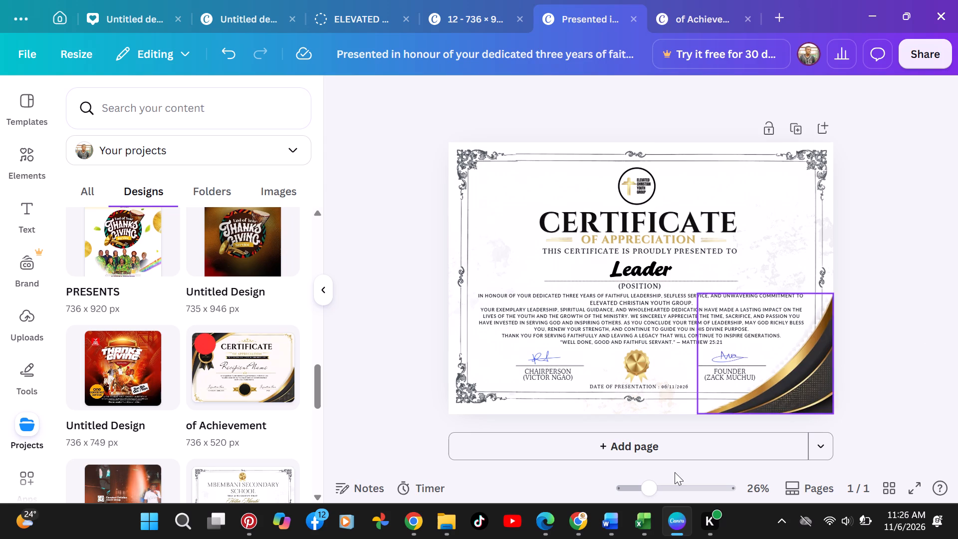
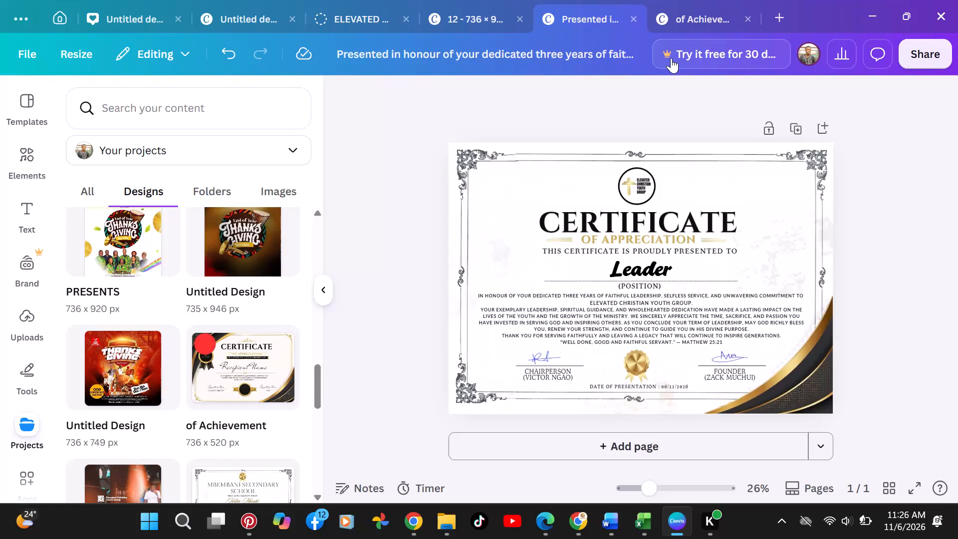
Copy the upper black-and-gold curved corner graphic from the "of Achievement" design and paste it into the appreciation certificate.
{"action": "left_click", "coordinate": [687, 9]}
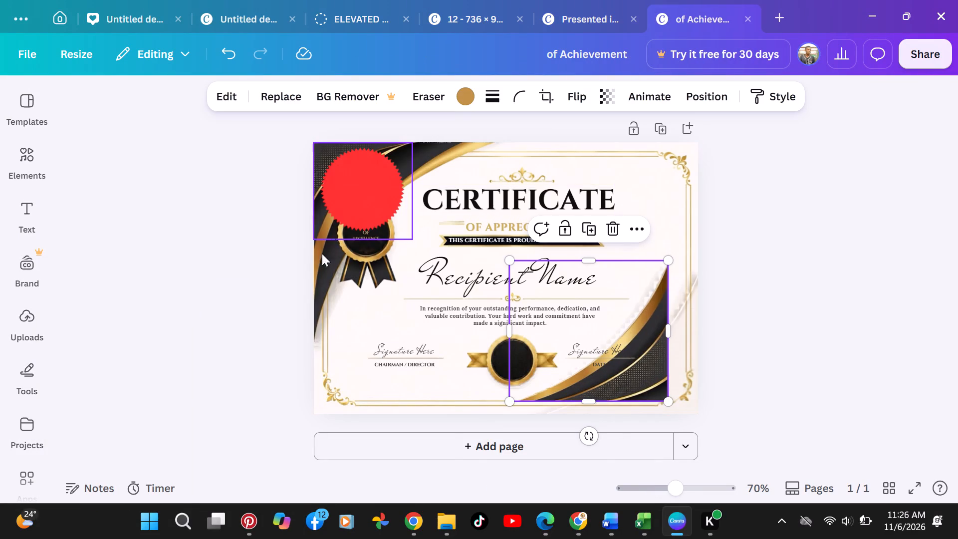
{"action": "left_click", "coordinate": [319, 288]}
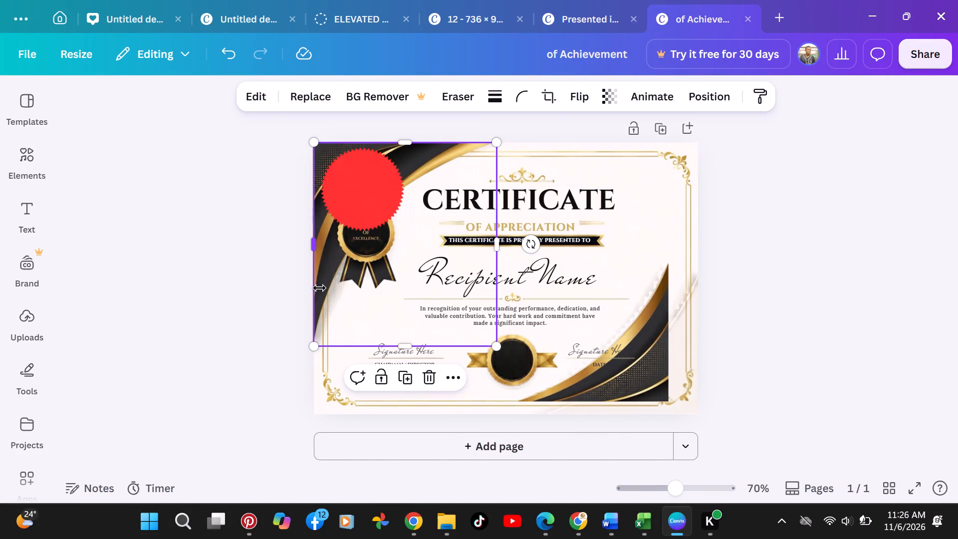
{"action": "right_click", "coordinate": [319, 288]}
{"action": "left_click", "coordinate": [399, 58]}
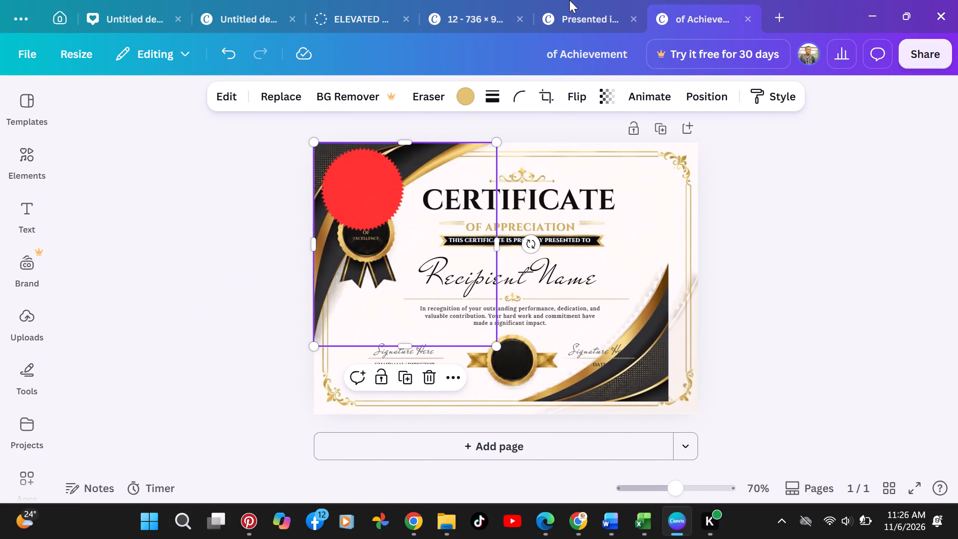
{"action": "left_click", "coordinate": [577, 23]}
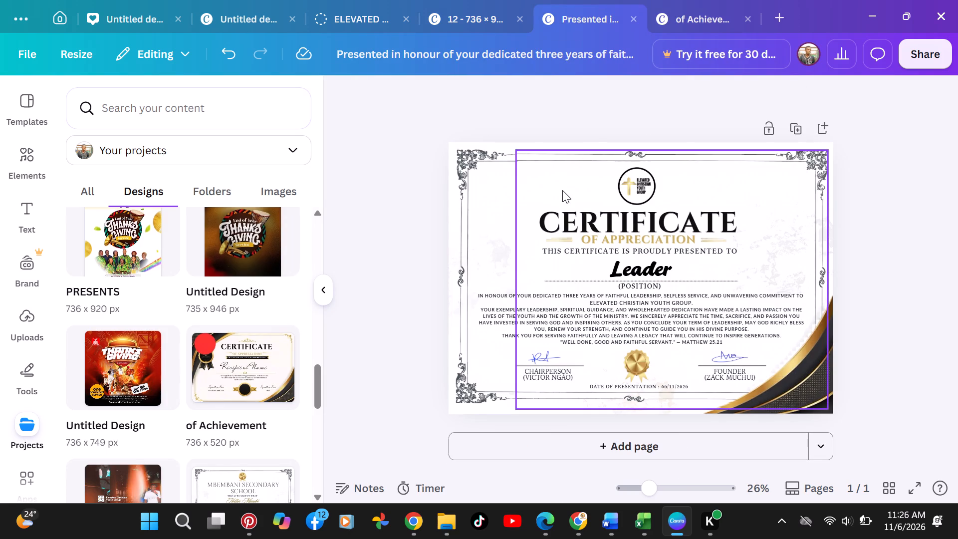
{"action": "key", "text": "ctrl+v"}
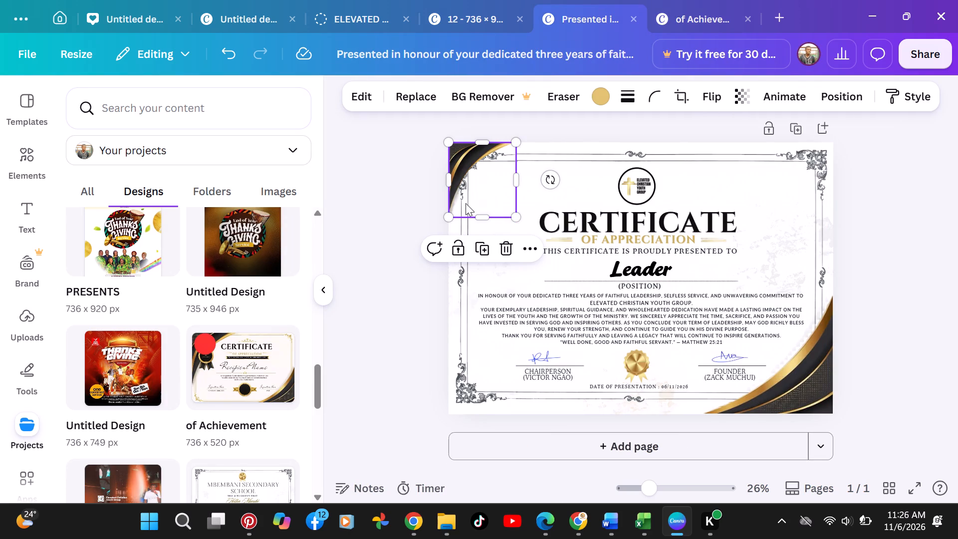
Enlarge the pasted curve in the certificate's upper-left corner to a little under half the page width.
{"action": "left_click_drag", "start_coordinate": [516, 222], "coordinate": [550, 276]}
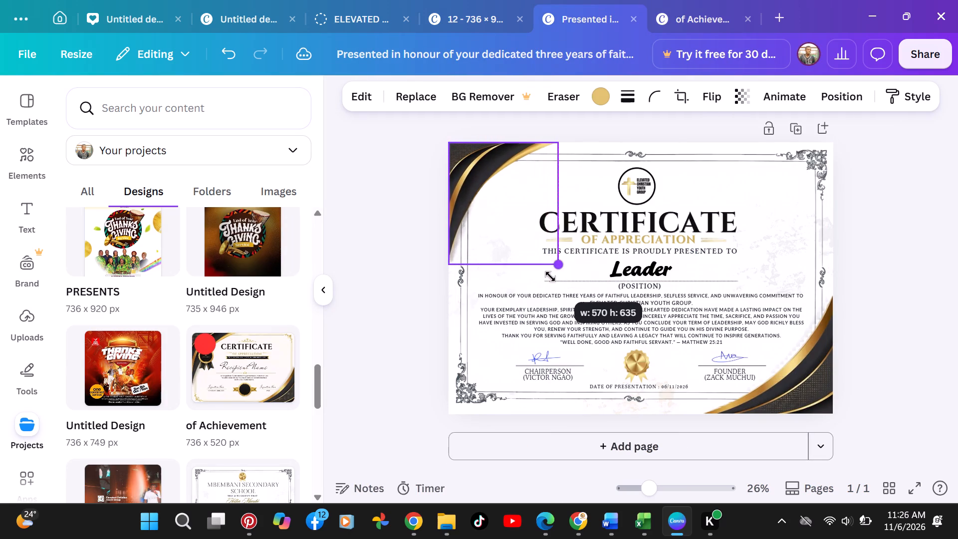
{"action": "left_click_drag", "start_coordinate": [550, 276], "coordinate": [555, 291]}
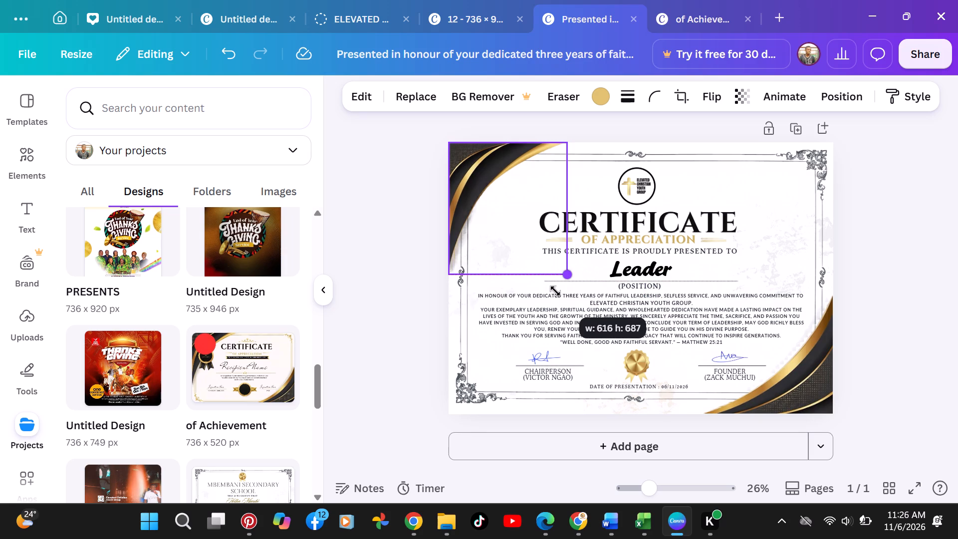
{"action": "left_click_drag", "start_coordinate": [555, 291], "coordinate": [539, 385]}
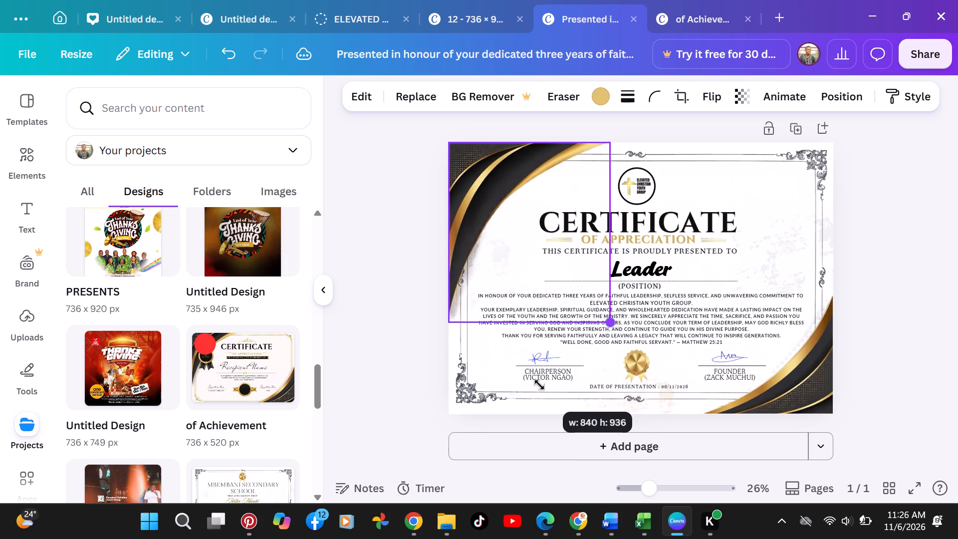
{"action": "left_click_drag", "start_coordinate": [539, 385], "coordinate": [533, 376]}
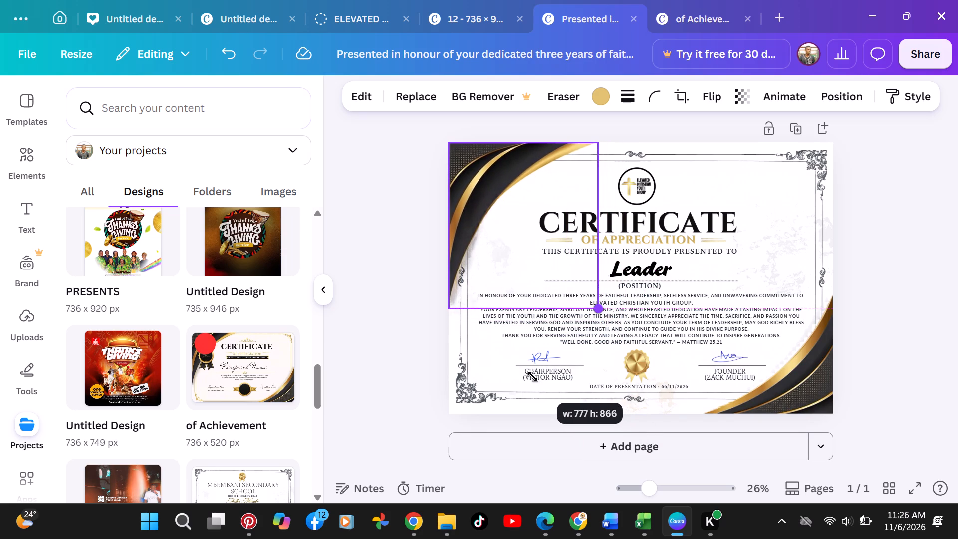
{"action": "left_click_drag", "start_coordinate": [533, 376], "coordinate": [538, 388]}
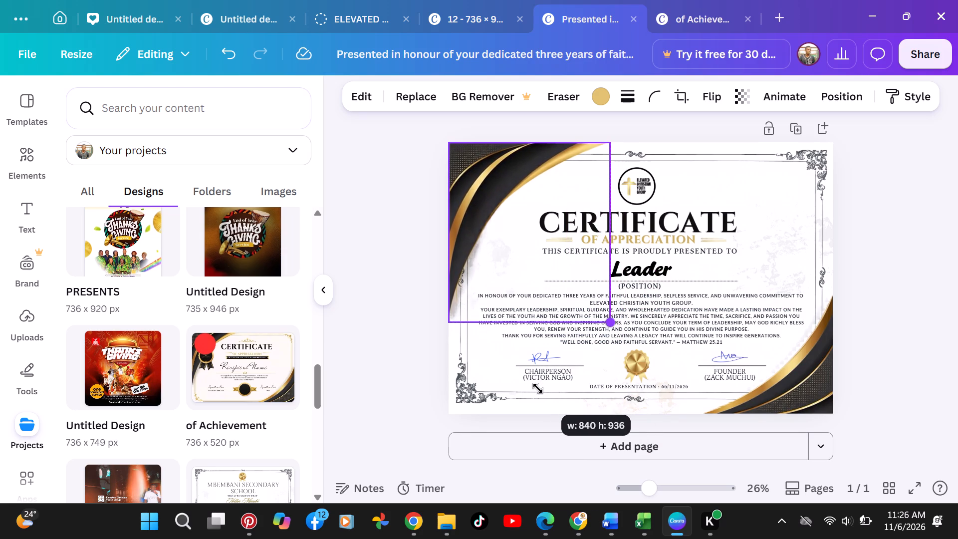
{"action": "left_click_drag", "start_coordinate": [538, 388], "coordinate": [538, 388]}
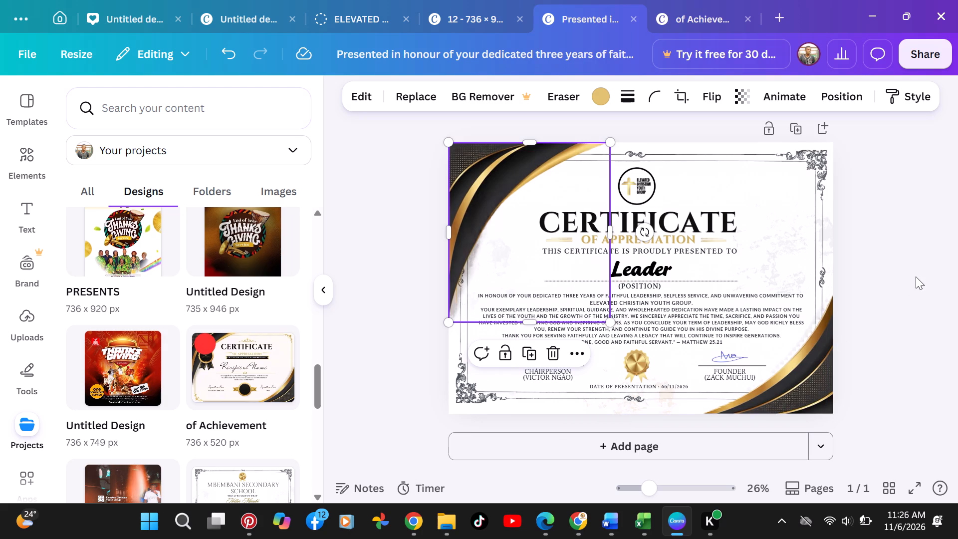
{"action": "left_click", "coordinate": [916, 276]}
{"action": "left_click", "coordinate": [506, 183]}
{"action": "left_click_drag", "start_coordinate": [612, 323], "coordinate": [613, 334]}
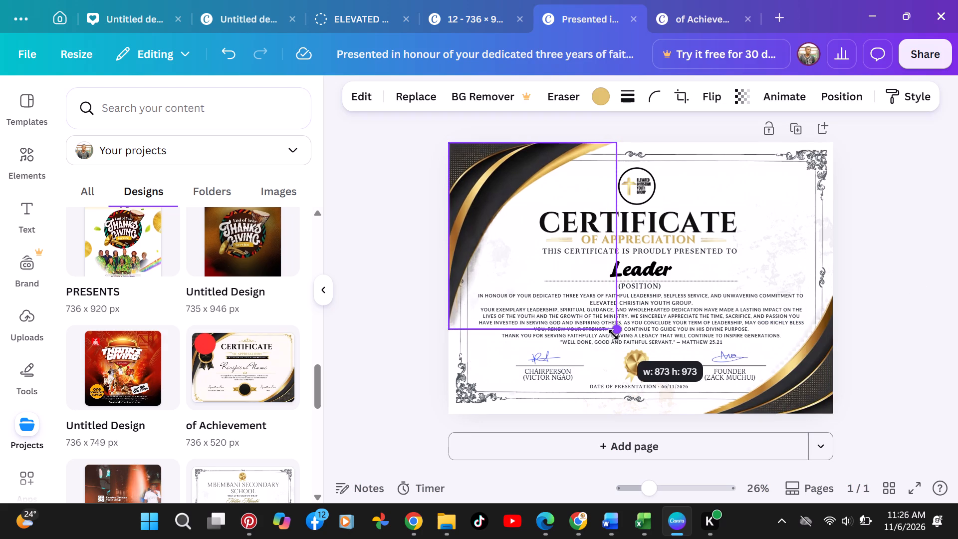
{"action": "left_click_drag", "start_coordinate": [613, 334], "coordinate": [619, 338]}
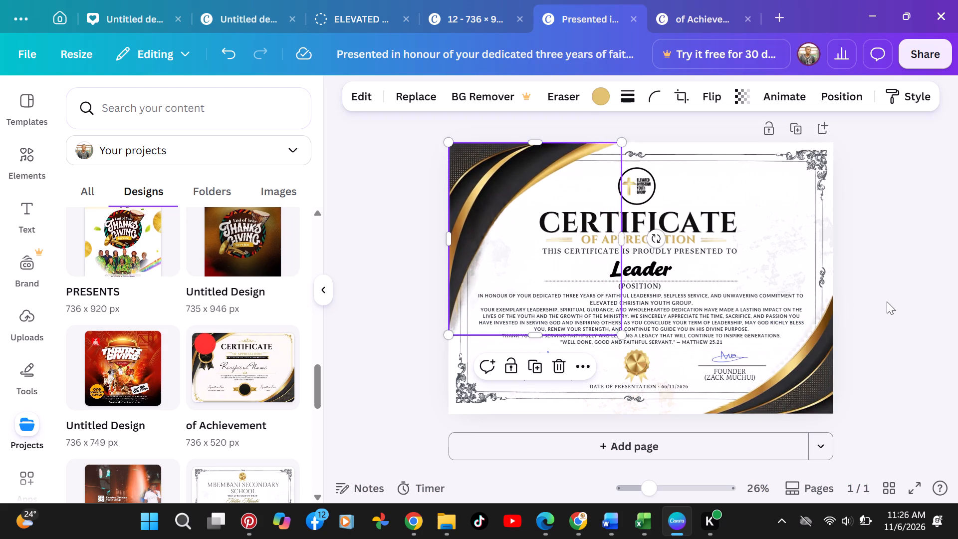
Look through the available image-editing tools for one that improves the quality of the upper-left curve.
{"action": "left_click", "coordinate": [363, 92]}
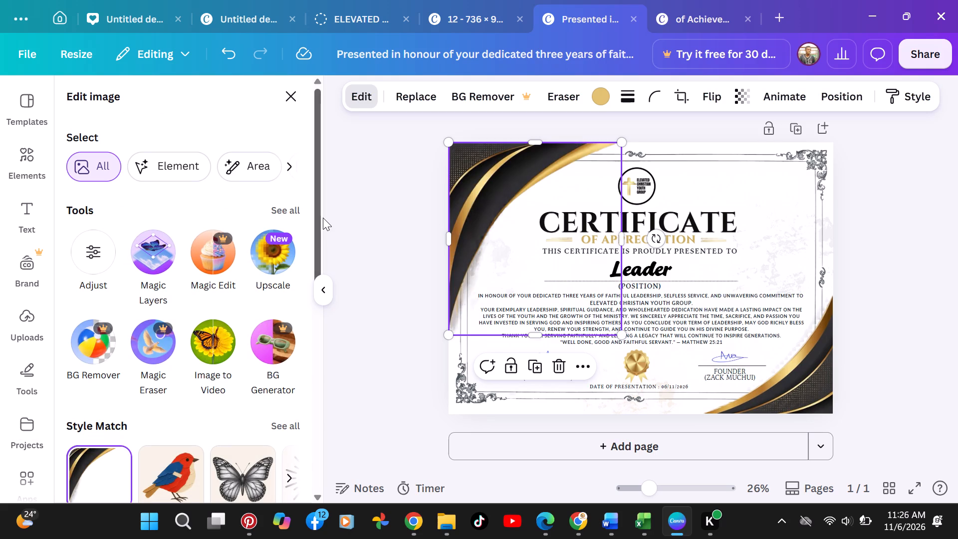
{"action": "left_click", "coordinate": [288, 210]}
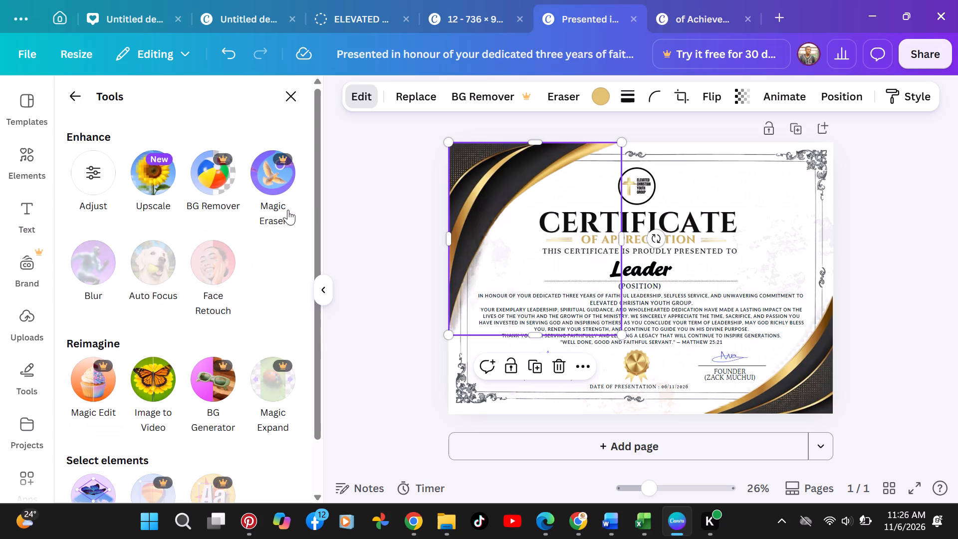
{"action": "left_click_drag", "start_coordinate": [314, 187], "coordinate": [315, 200]}
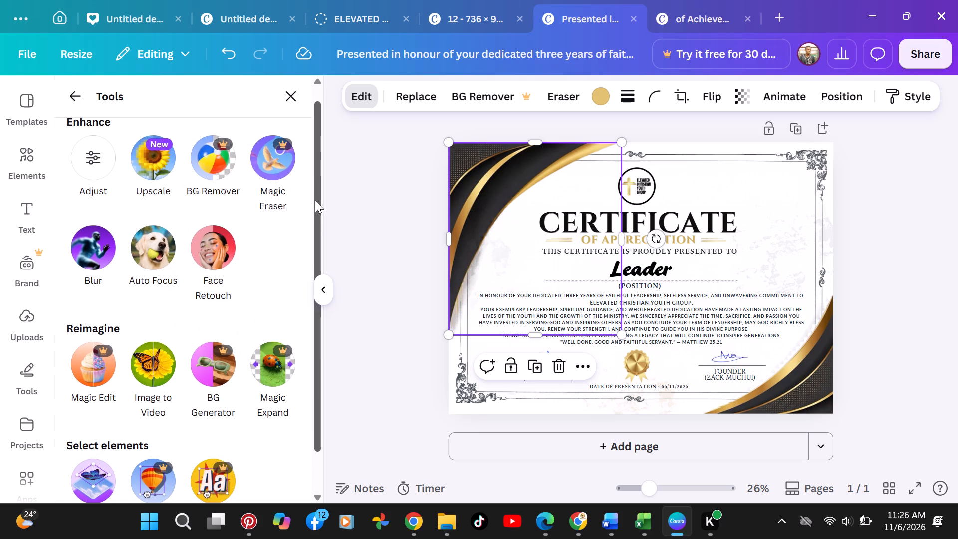
{"action": "left_click_drag", "start_coordinate": [315, 200], "coordinate": [316, 218]}
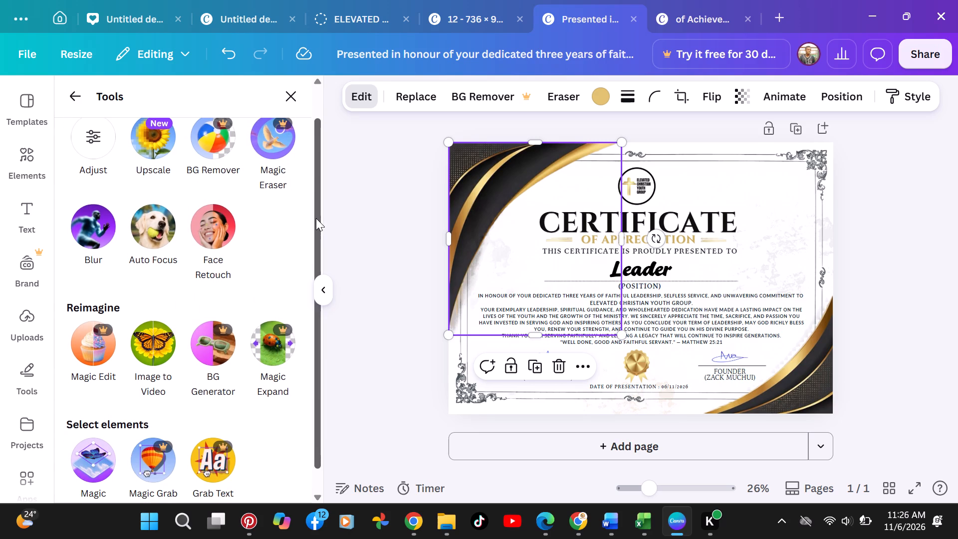
{"action": "left_click_drag", "start_coordinate": [316, 218], "coordinate": [316, 229]}
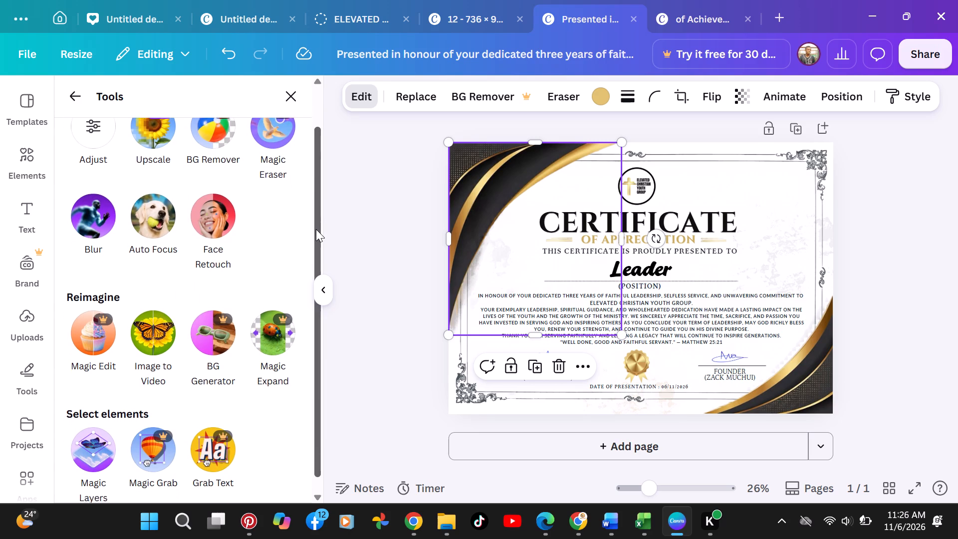
{"action": "left_click_drag", "start_coordinate": [316, 229], "coordinate": [310, 286]}
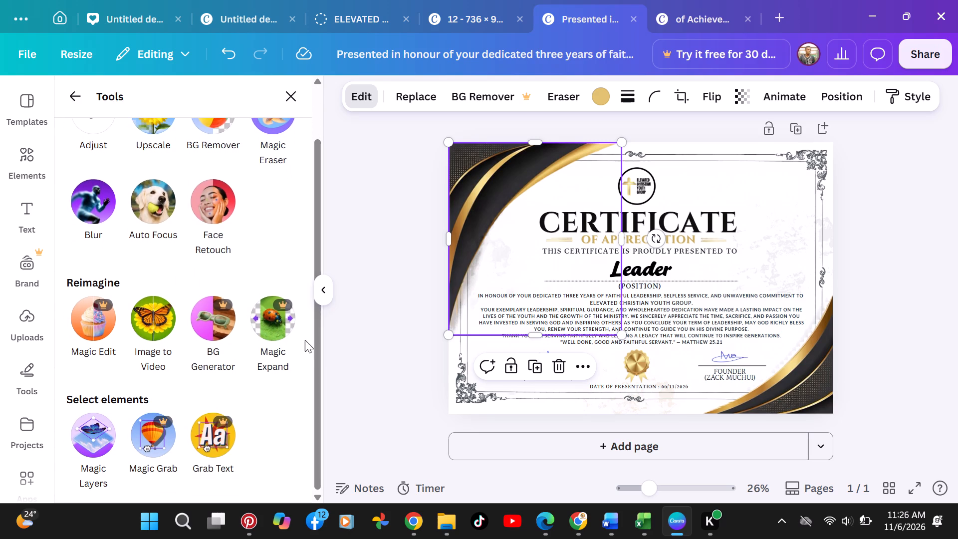
{"action": "left_click_drag", "start_coordinate": [318, 355], "coordinate": [300, 165]}
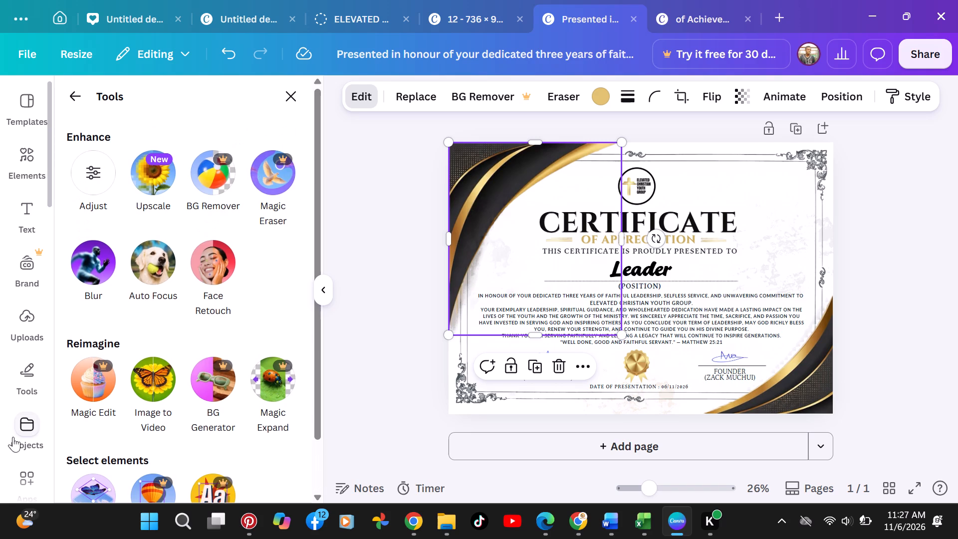
Search the apps for an enhancer and open Pixel Enhancer with the upper-left curve selected.
{"action": "left_click", "coordinate": [27, 484]}
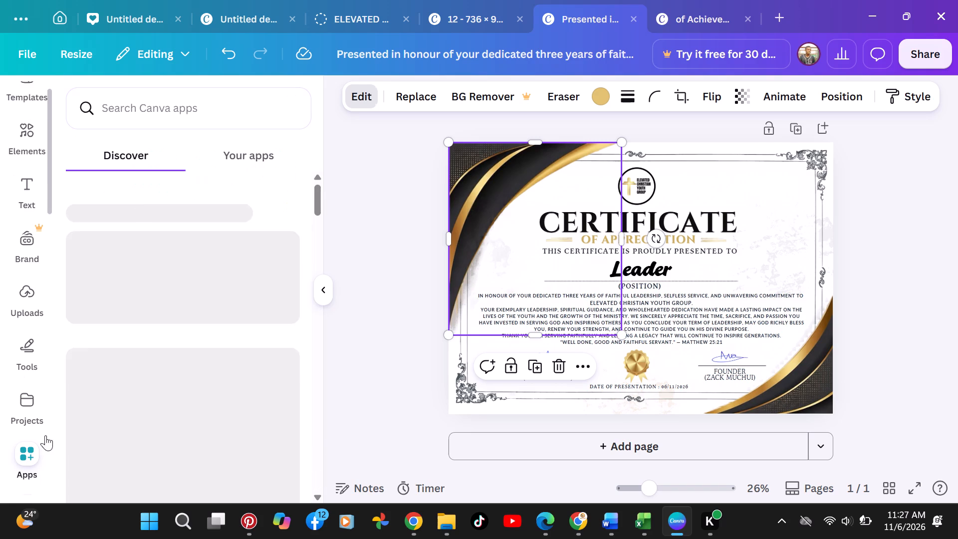
{"action": "left_click", "coordinate": [166, 99]}
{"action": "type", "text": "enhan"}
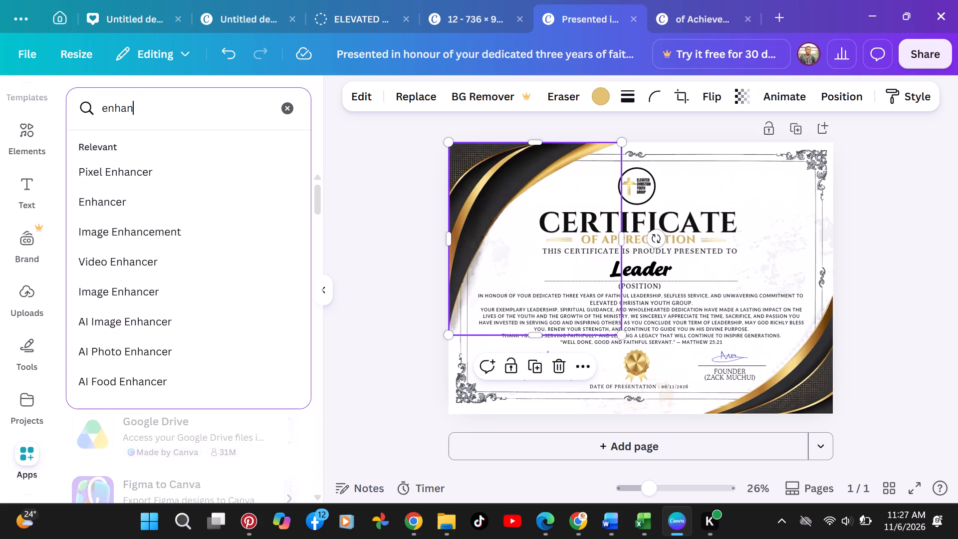
{"action": "left_click", "coordinate": [151, 176]}
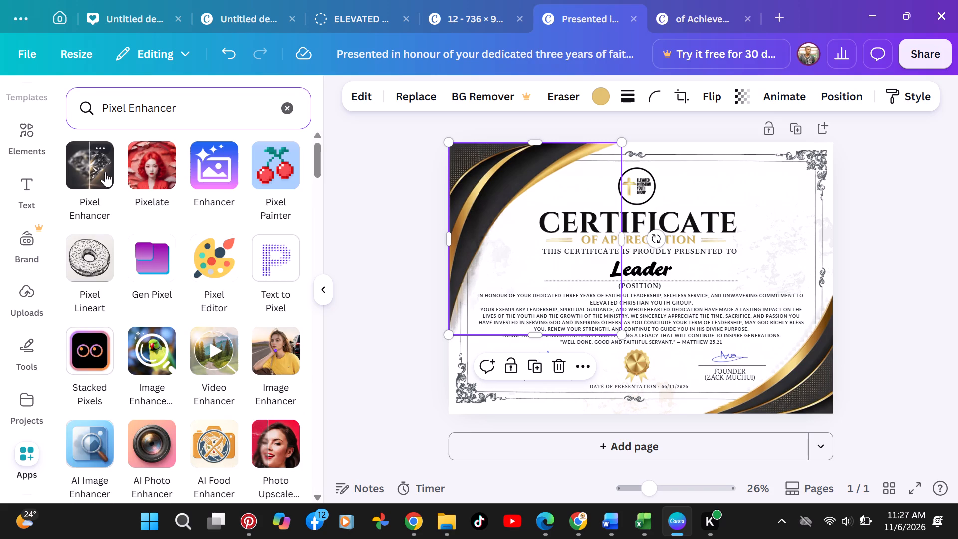
{"action": "left_click", "coordinate": [98, 169]}
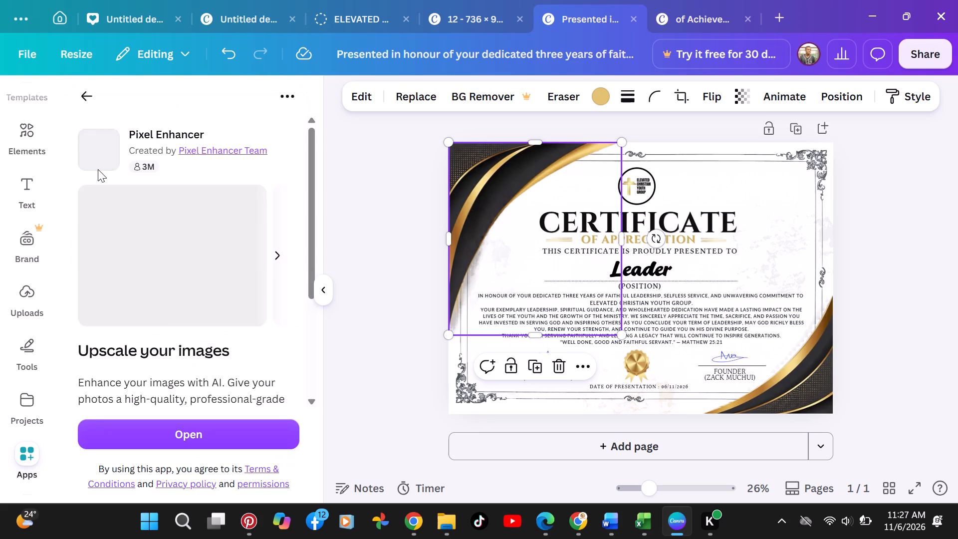
{"action": "left_click", "coordinate": [248, 424]}
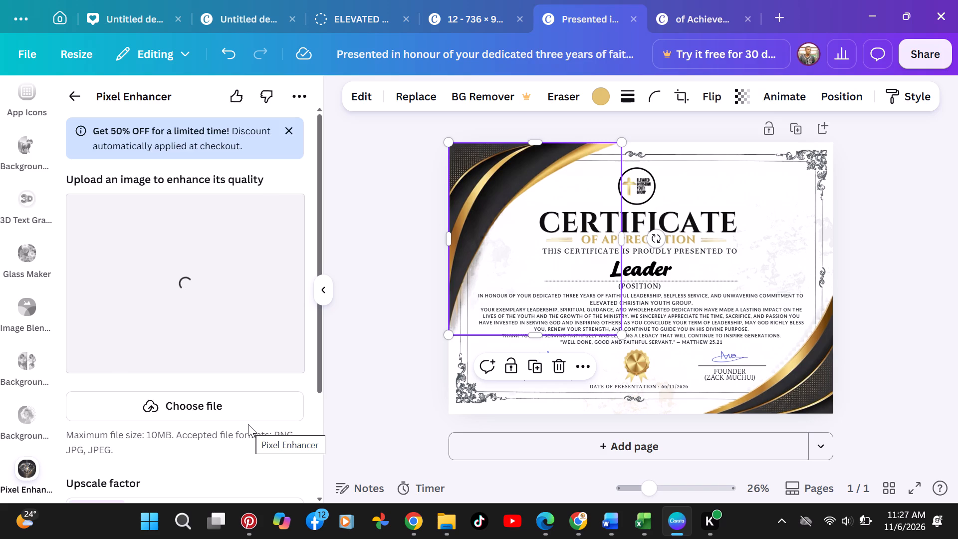
Enhance the selected curve graphic with an upscale factor of 4x.
{"action": "left_click_drag", "start_coordinate": [321, 250], "coordinate": [324, 314]}
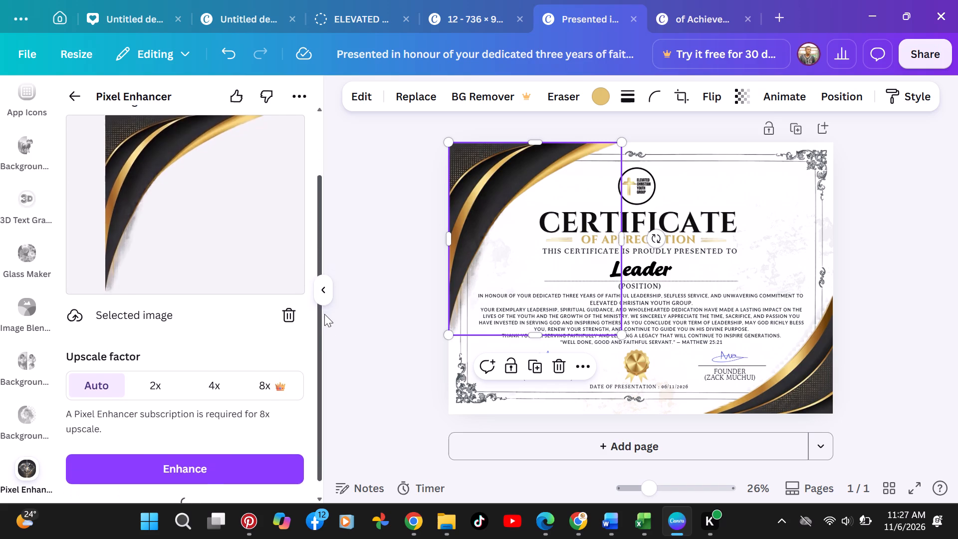
{"action": "left_click_drag", "start_coordinate": [324, 314], "coordinate": [325, 335]}
{"action": "left_click", "coordinate": [166, 374]}
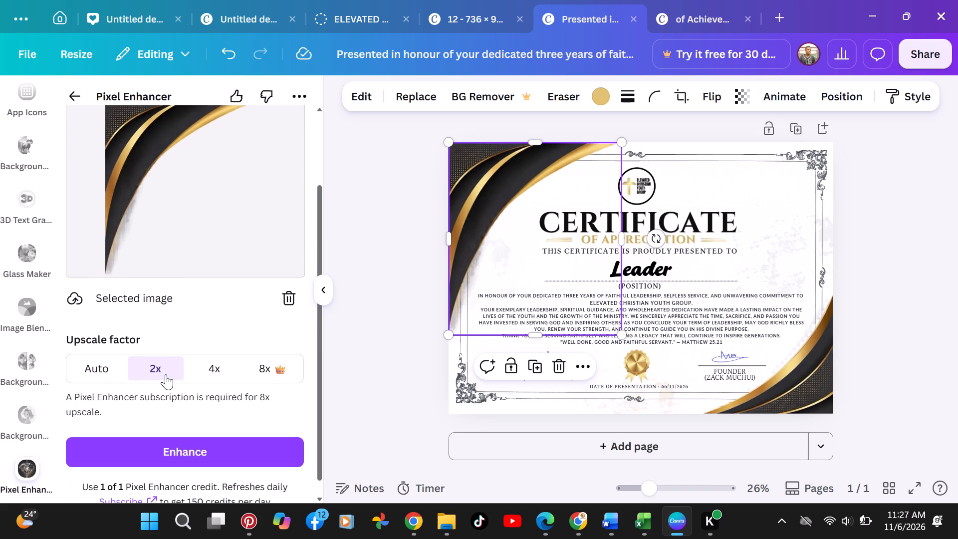
{"action": "left_click", "coordinate": [208, 373]}
{"action": "left_click", "coordinate": [221, 457]}
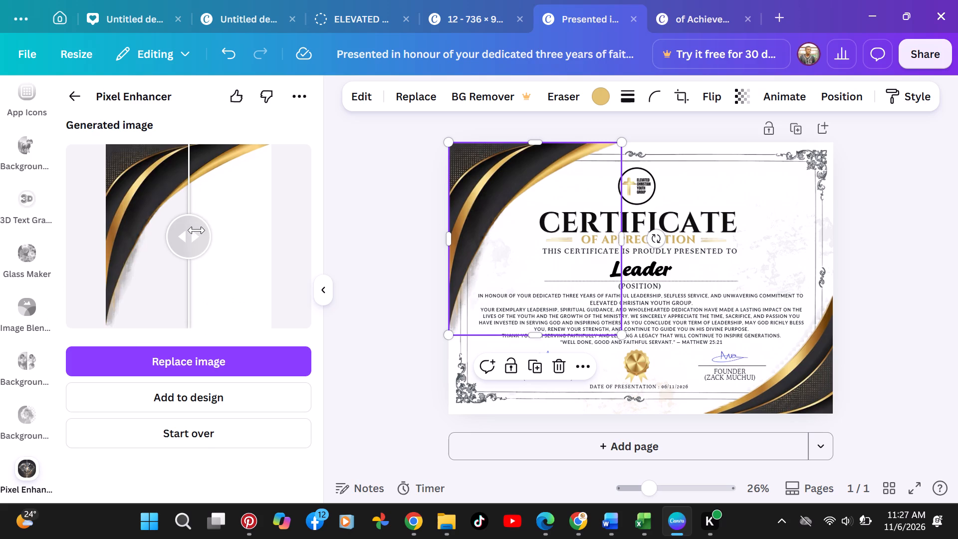
Compare the enhanced curve with the original and add it to the certificate as a separate image.
{"action": "left_click_drag", "start_coordinate": [194, 233], "coordinate": [81, 235]}
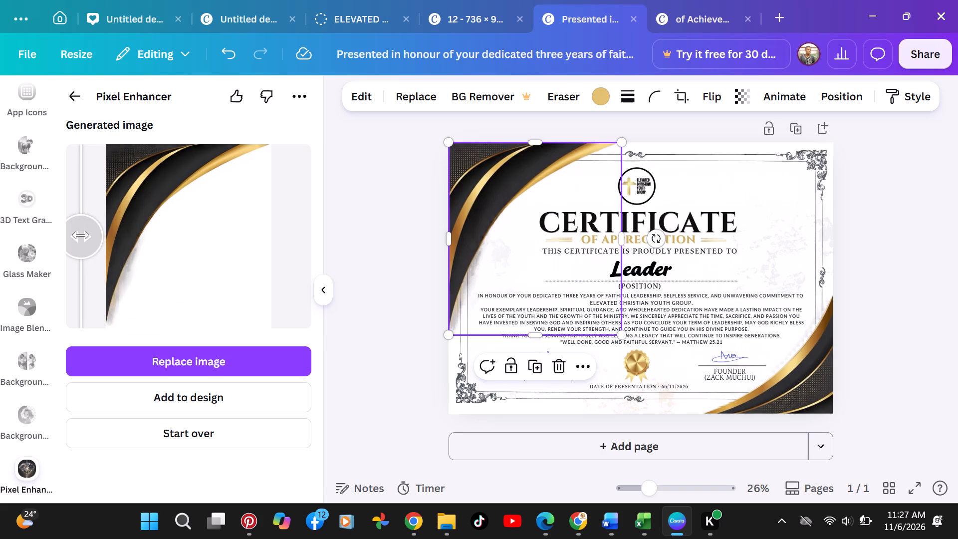
{"action": "left_click_drag", "start_coordinate": [81, 235], "coordinate": [91, 232]}
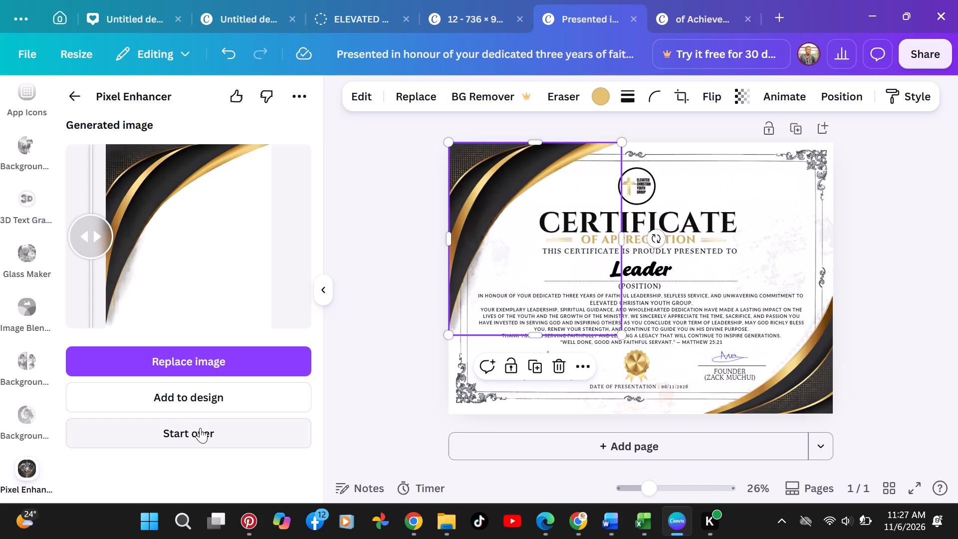
{"action": "left_click", "coordinate": [218, 393]}
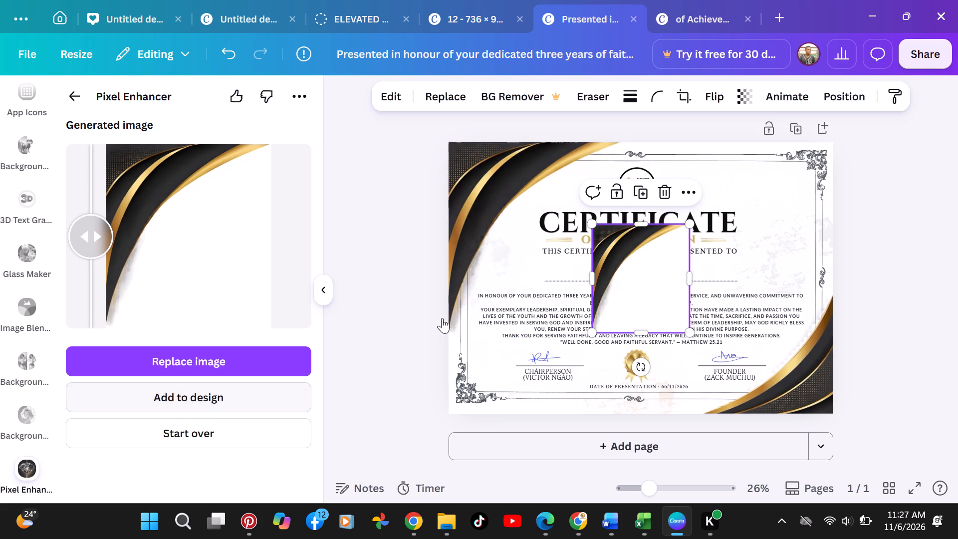
Delete the original unenhanced curve from the certificate's upper-left corner, keeping the enhanced copy.
{"action": "left_click", "coordinate": [450, 219]}
{"action": "left_click", "coordinate": [468, 202]}
{"action": "left_click_drag", "start_coordinate": [468, 202], "coordinate": [487, 221]}
{"action": "left_click_drag", "start_coordinate": [487, 221], "coordinate": [498, 304]}
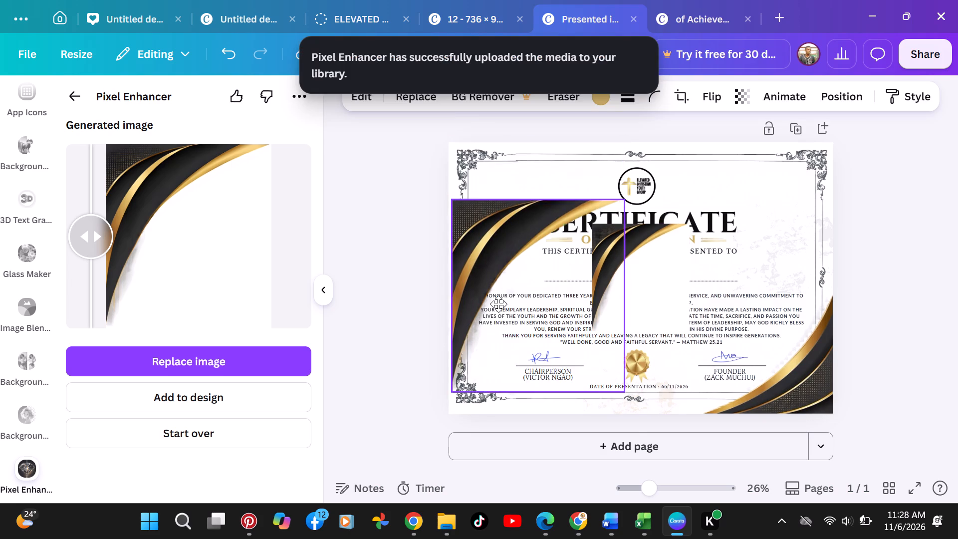
{"action": "left_click_drag", "start_coordinate": [498, 304], "coordinate": [525, 355]}
{"action": "key", "text": "BackSpace"}
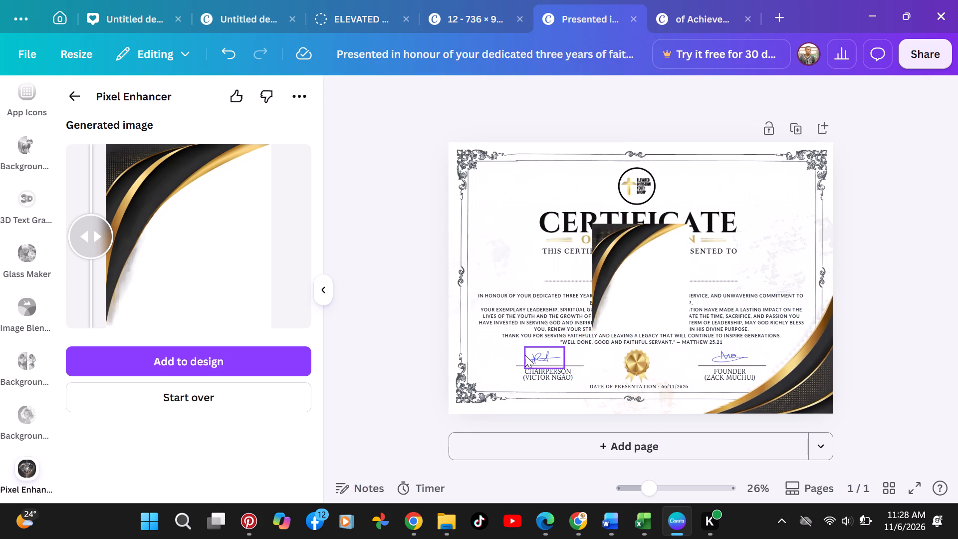
Move the enhanced curve into the certificate's upper-left corner and enlarge it to about 724 by 806 px.
{"action": "left_click_drag", "start_coordinate": [636, 270], "coordinate": [491, 216]}
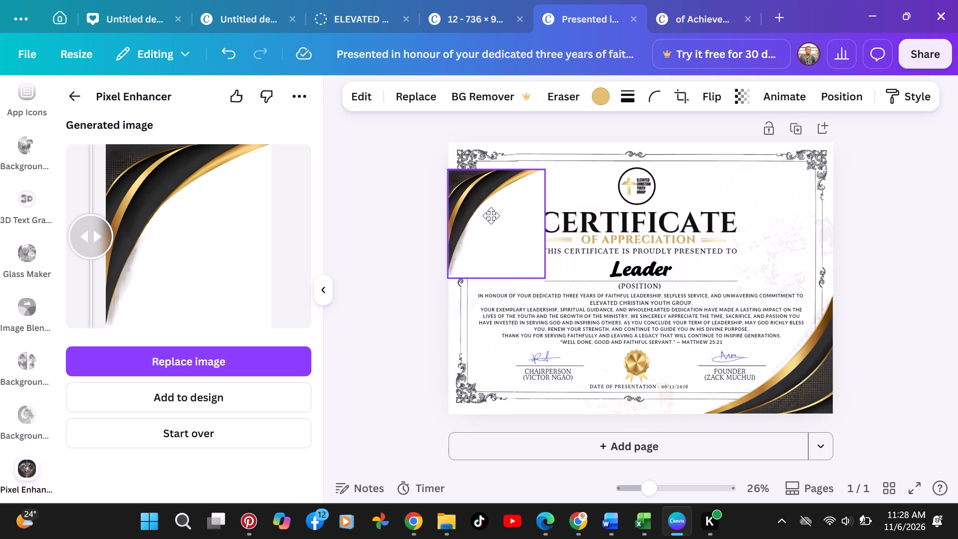
{"action": "left_click_drag", "start_coordinate": [491, 216], "coordinate": [496, 189]}
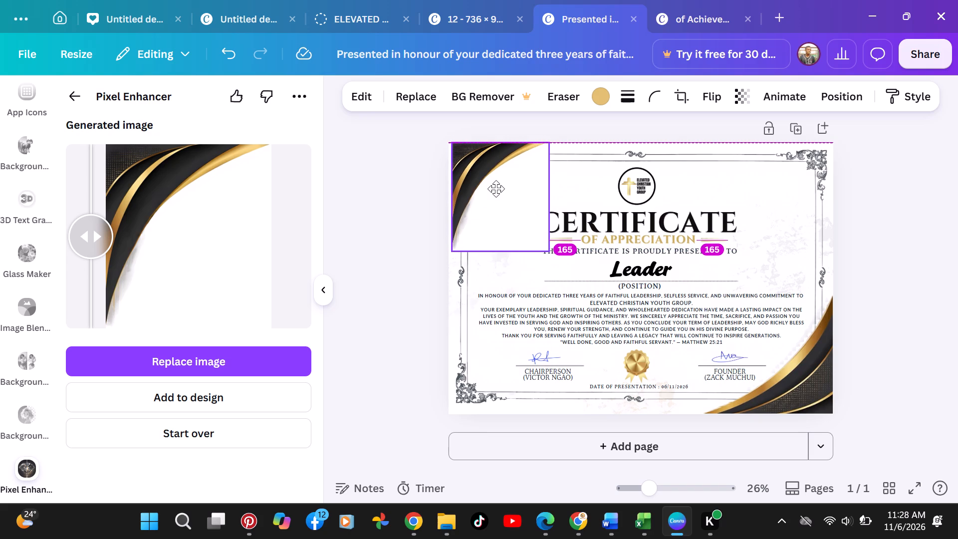
{"action": "left_click_drag", "start_coordinate": [496, 189], "coordinate": [493, 189]}
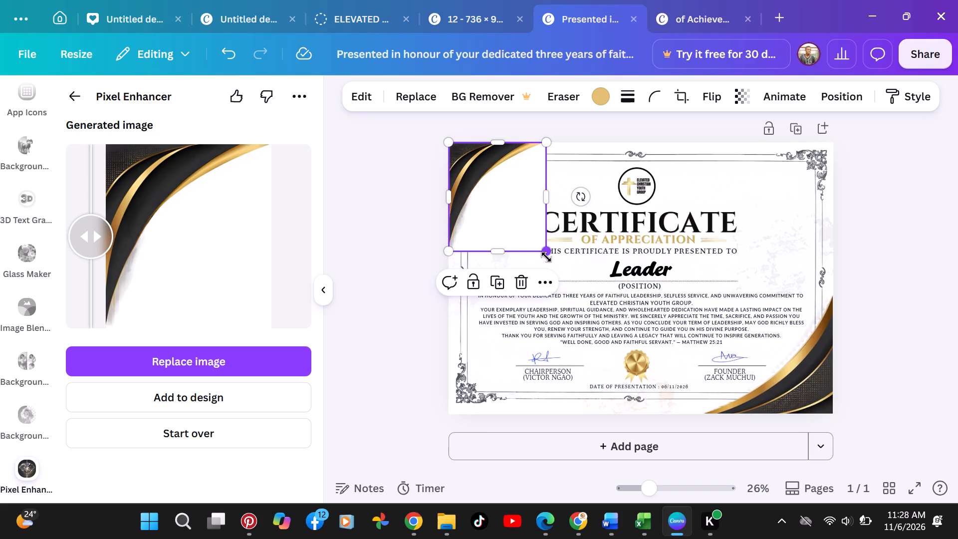
{"action": "left_click_drag", "start_coordinate": [546, 255], "coordinate": [552, 288]}
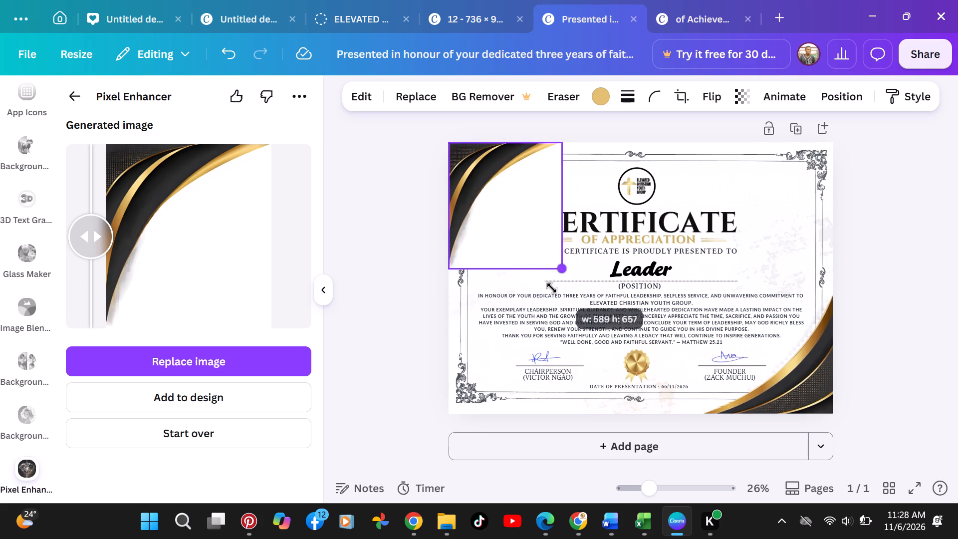
{"action": "left_click_drag", "start_coordinate": [552, 288], "coordinate": [563, 322]}
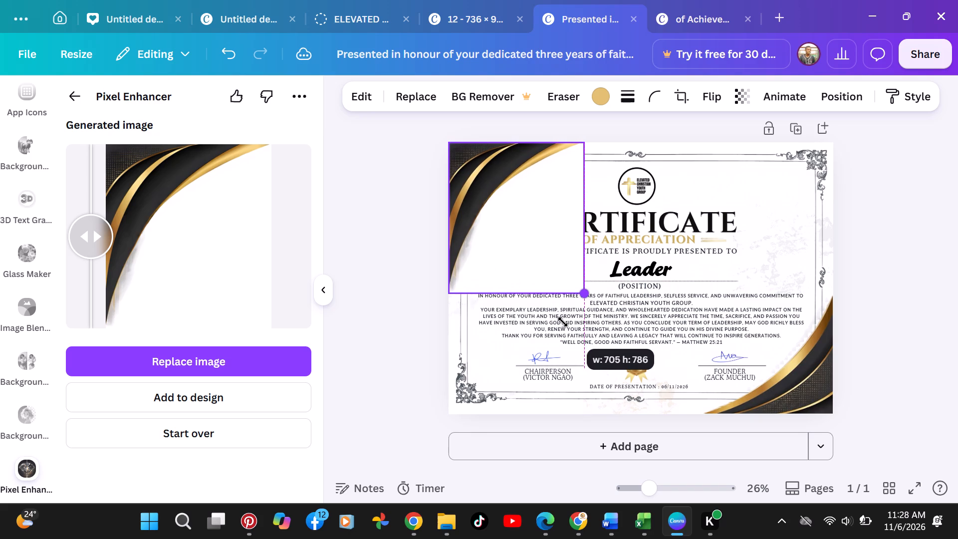
{"action": "left_click_drag", "start_coordinate": [563, 322], "coordinate": [565, 322]}
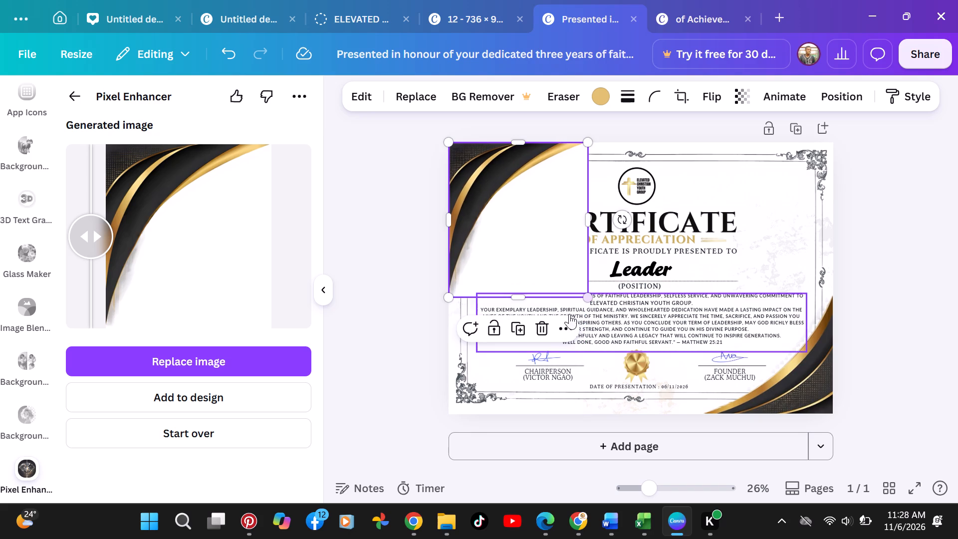
Send the enhanced upper-left curve backward several levels, behind the certificate's title and body text.
{"action": "left_click", "coordinate": [851, 95]}
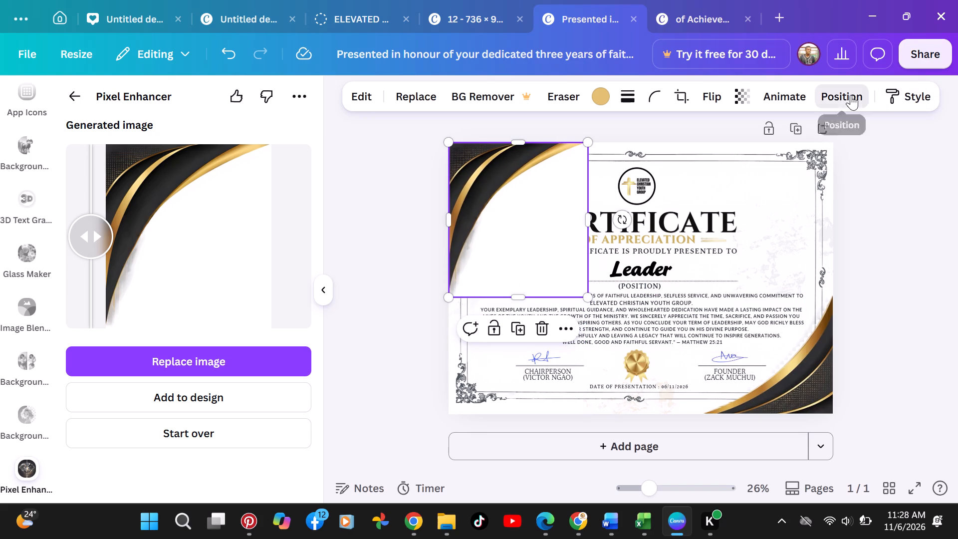
{"action": "left_click", "coordinate": [279, 168]}
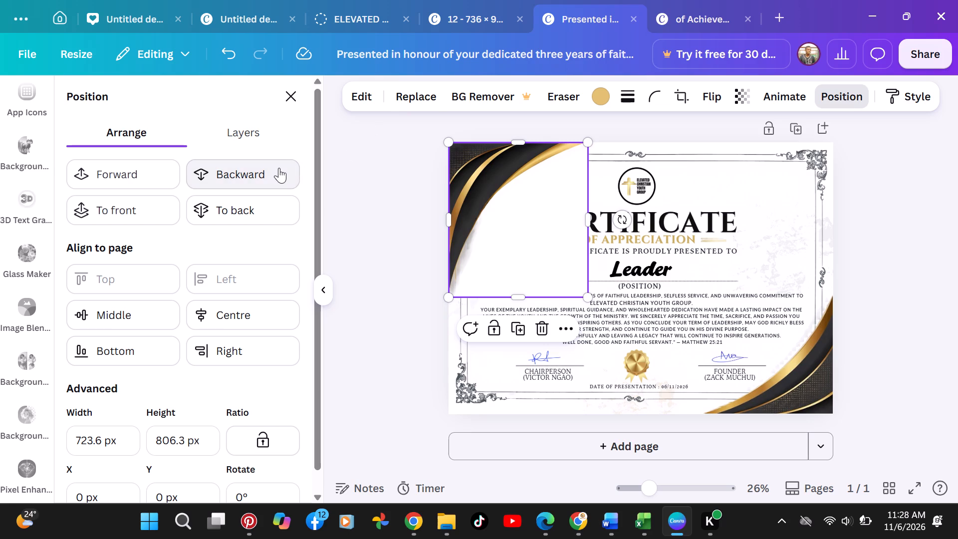
{"action": "left_click", "coordinate": [279, 168]}
{"action": "left_click", "coordinate": [279, 168]}
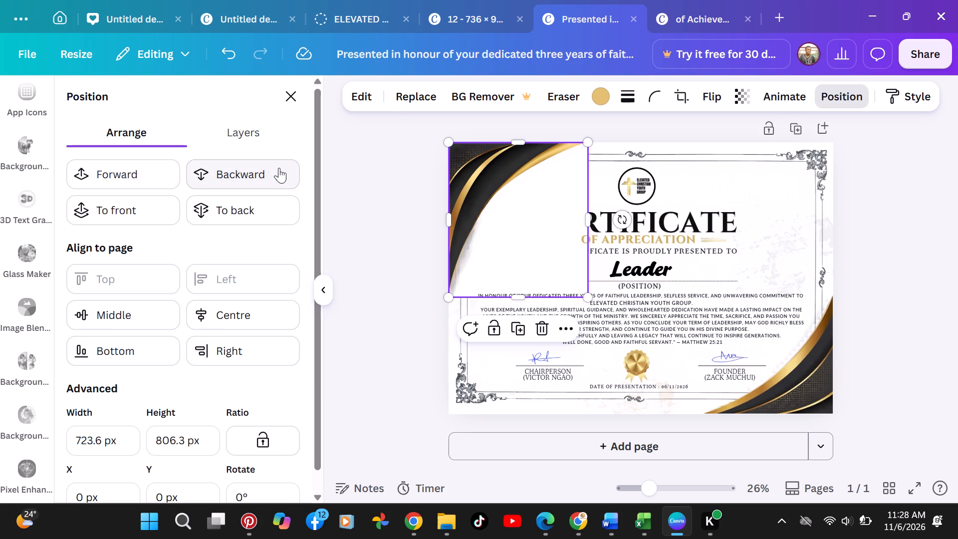
{"action": "left_click", "coordinate": [279, 168]}
{"action": "left_click", "coordinate": [279, 168]}
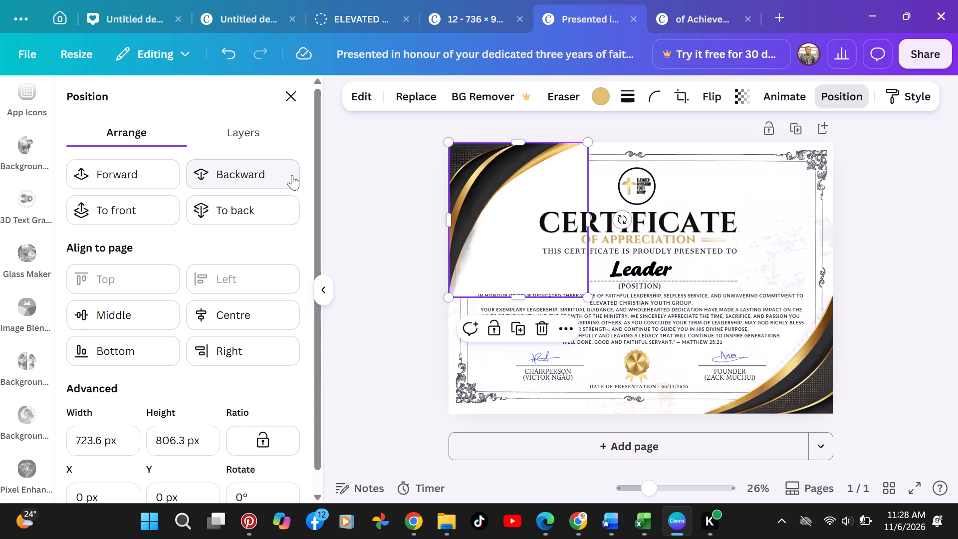
Enlarge the upper-left curve further from its inner corner, extending down beside the lower lines of the body paragraph.
{"action": "left_click_drag", "start_coordinate": [586, 293], "coordinate": [609, 331]}
{"action": "left_click", "coordinate": [889, 251]}
{"action": "left_click", "coordinate": [889, 251]}
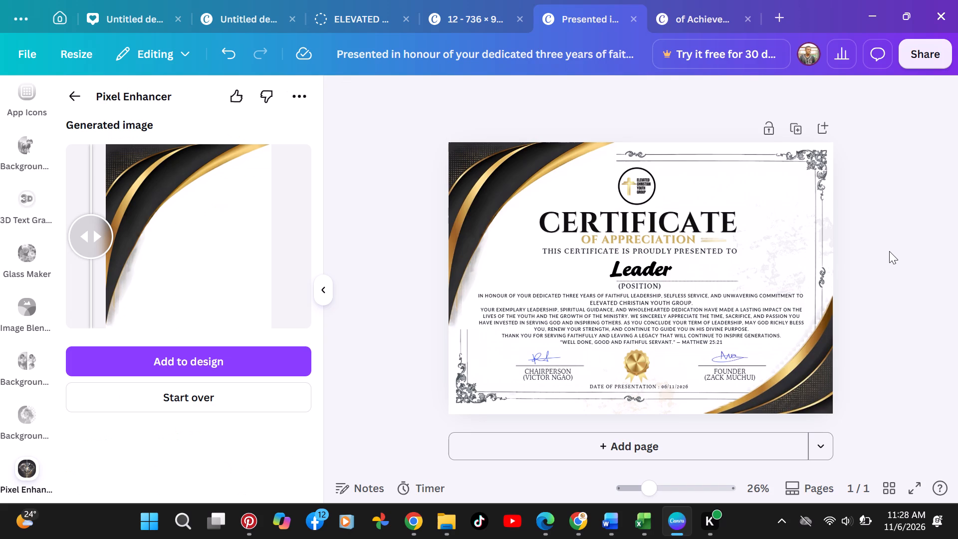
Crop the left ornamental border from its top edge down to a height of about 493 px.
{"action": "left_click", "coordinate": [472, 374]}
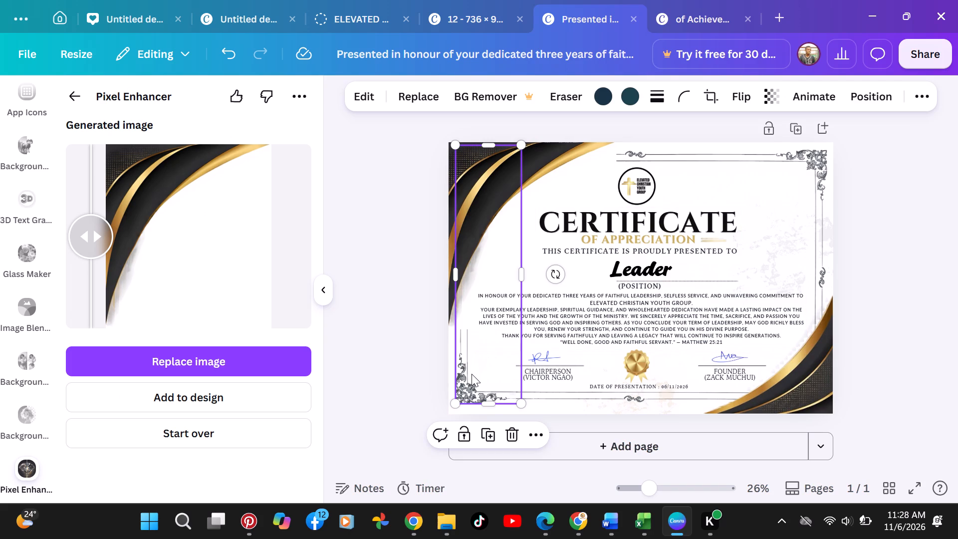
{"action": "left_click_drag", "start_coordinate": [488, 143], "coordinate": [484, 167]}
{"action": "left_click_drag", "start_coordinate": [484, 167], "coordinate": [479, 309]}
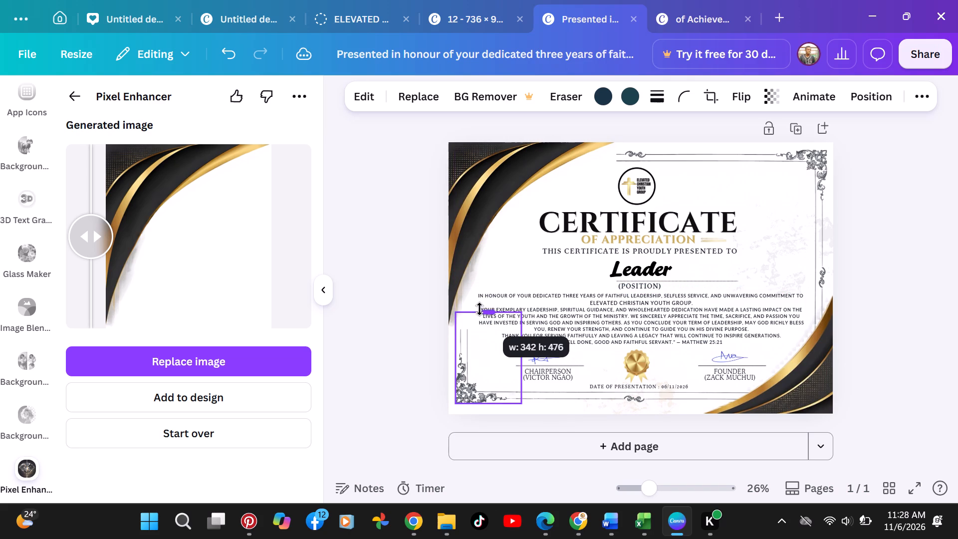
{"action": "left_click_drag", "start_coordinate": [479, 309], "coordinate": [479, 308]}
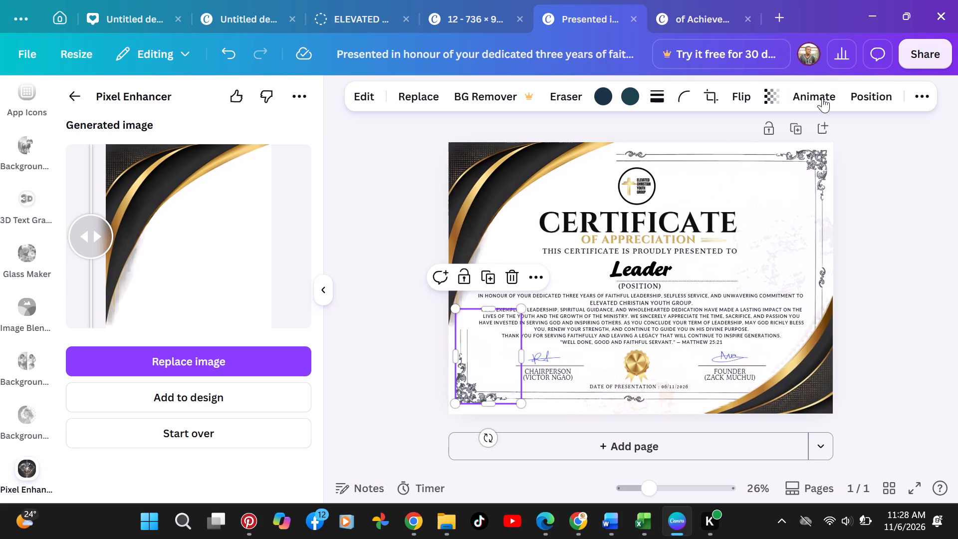
Bring the left ornamental border forward several levels in the stacking order.
{"action": "left_click", "coordinate": [866, 101]}
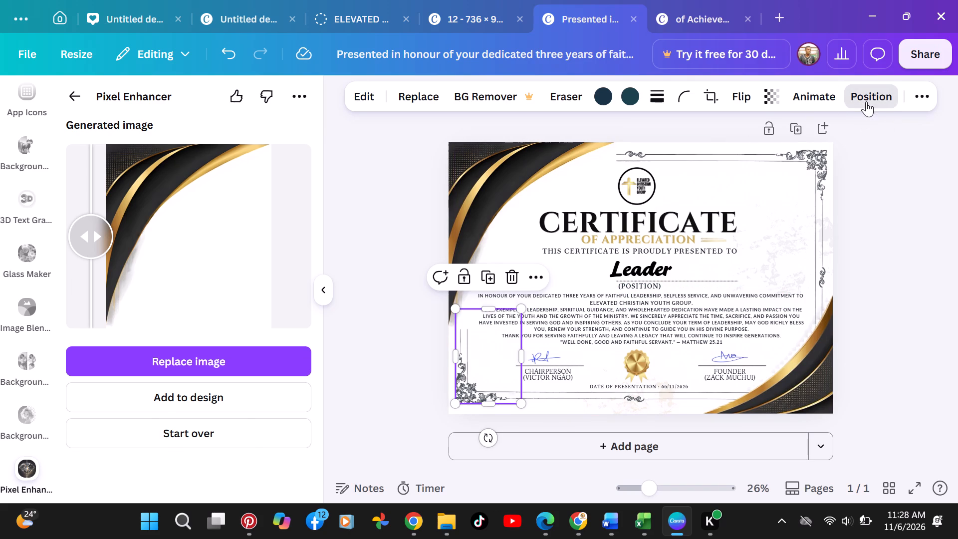
{"action": "left_click", "coordinate": [141, 167]}
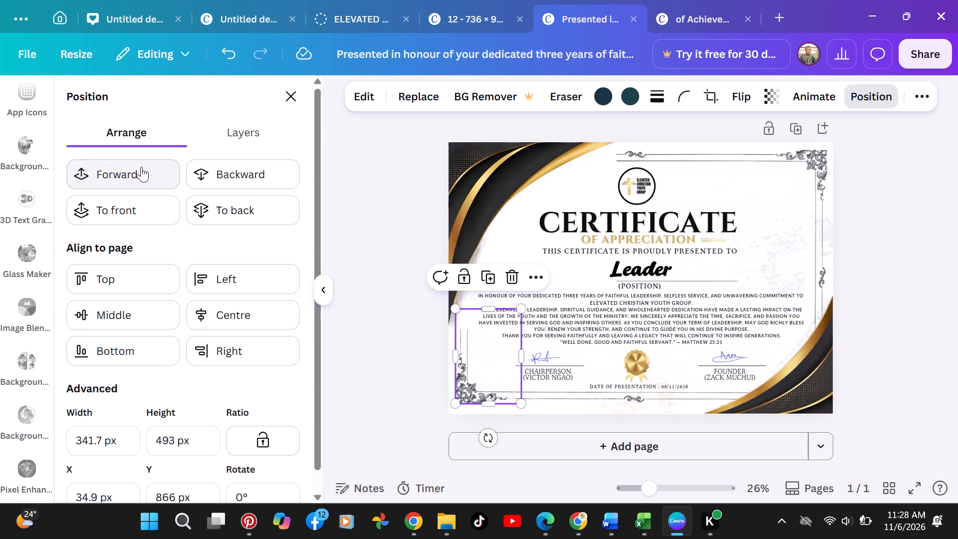
{"action": "left_click", "coordinate": [141, 167]}
{"action": "left_click", "coordinate": [141, 167]}
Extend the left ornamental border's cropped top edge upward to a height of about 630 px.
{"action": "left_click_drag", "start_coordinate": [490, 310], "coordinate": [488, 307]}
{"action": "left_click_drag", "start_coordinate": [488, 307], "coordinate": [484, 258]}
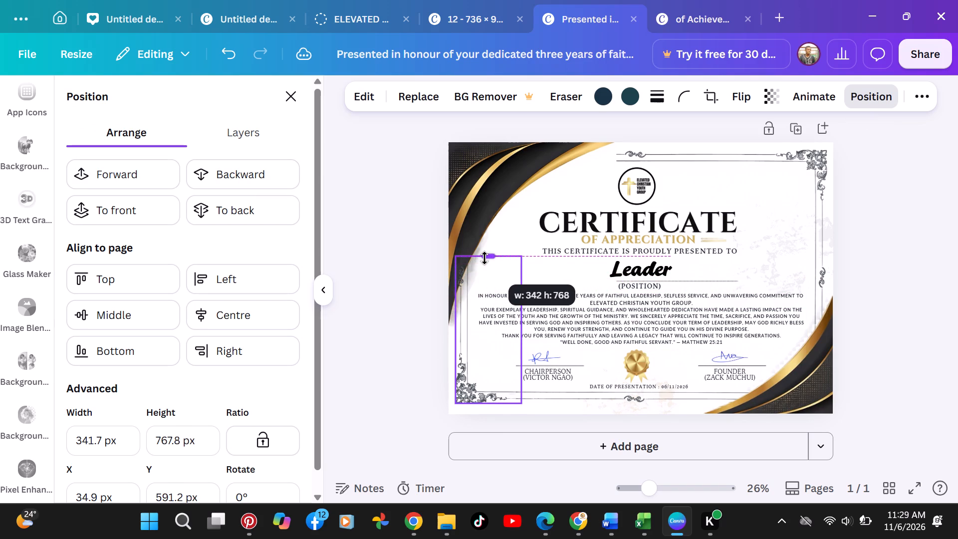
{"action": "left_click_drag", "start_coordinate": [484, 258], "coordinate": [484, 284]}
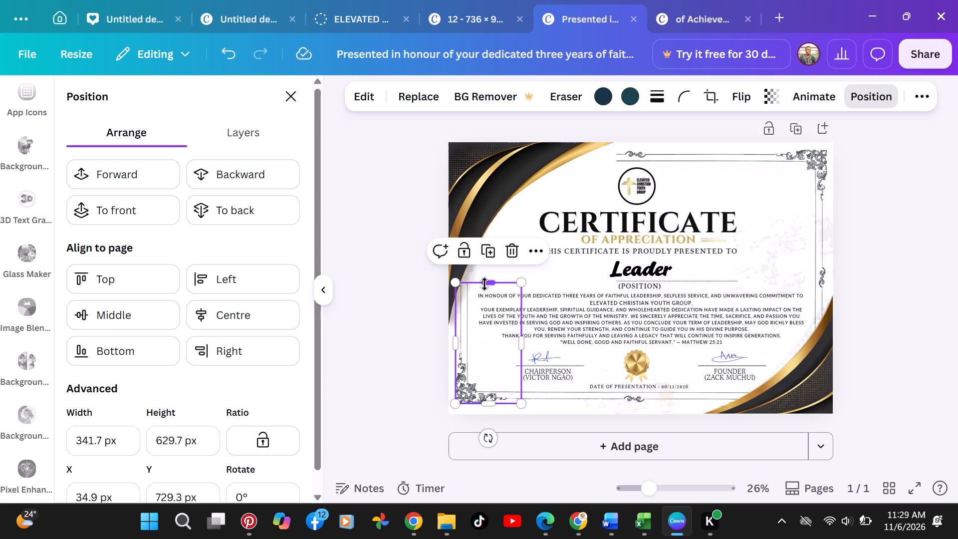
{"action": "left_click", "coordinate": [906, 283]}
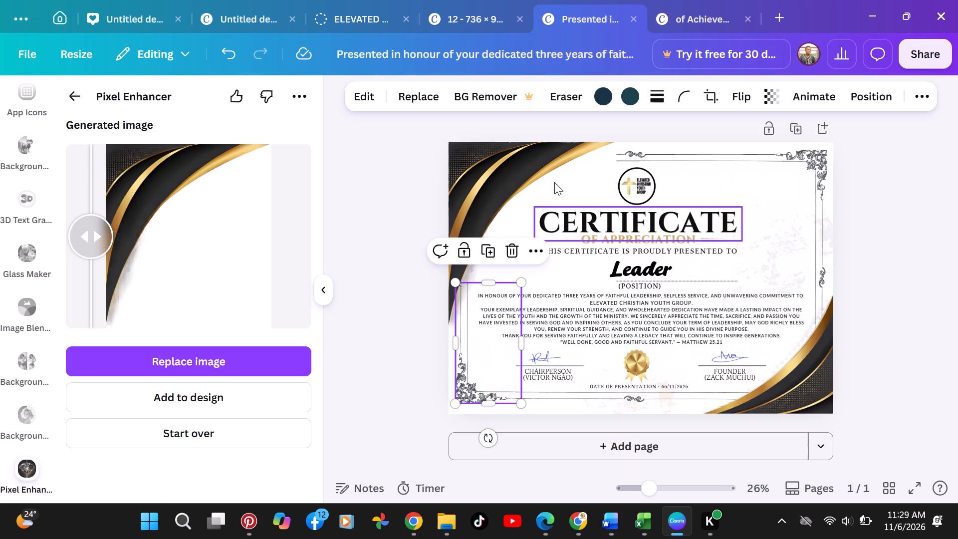
Enlarge the upper-left curve to about 950 by 1059 px, keeping it anchored in the corner.
{"action": "left_click", "coordinate": [529, 176]}
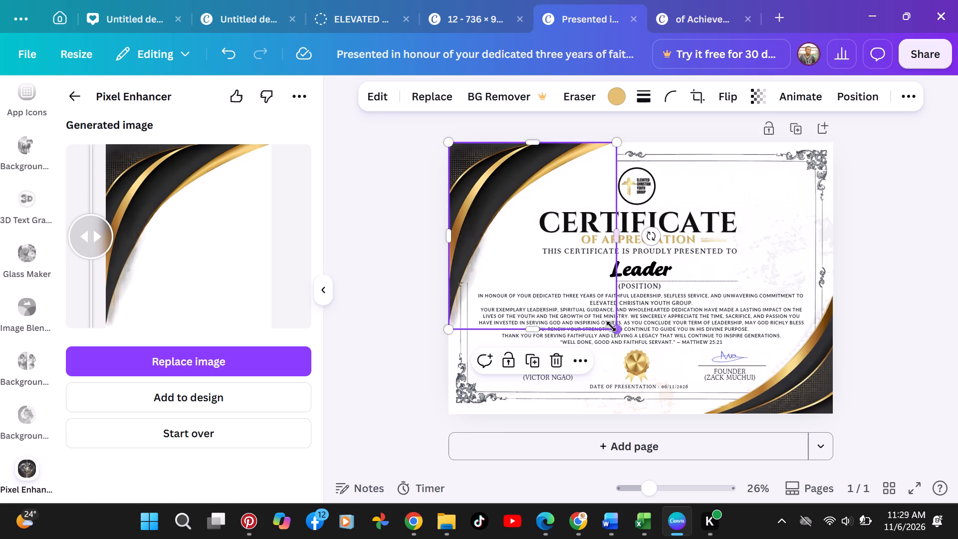
{"action": "left_click_drag", "start_coordinate": [616, 329], "coordinate": [621, 350]}
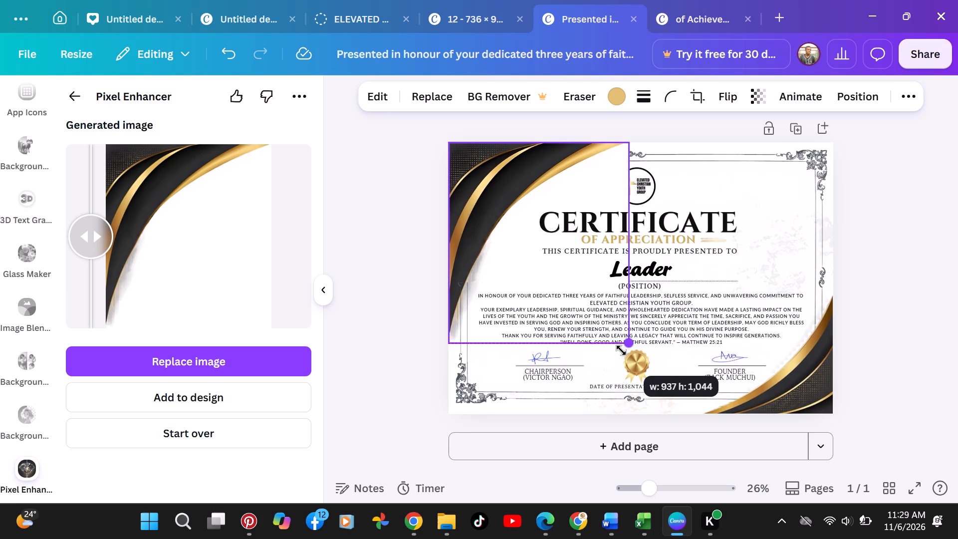
{"action": "left_click_drag", "start_coordinate": [621, 350], "coordinate": [622, 352]}
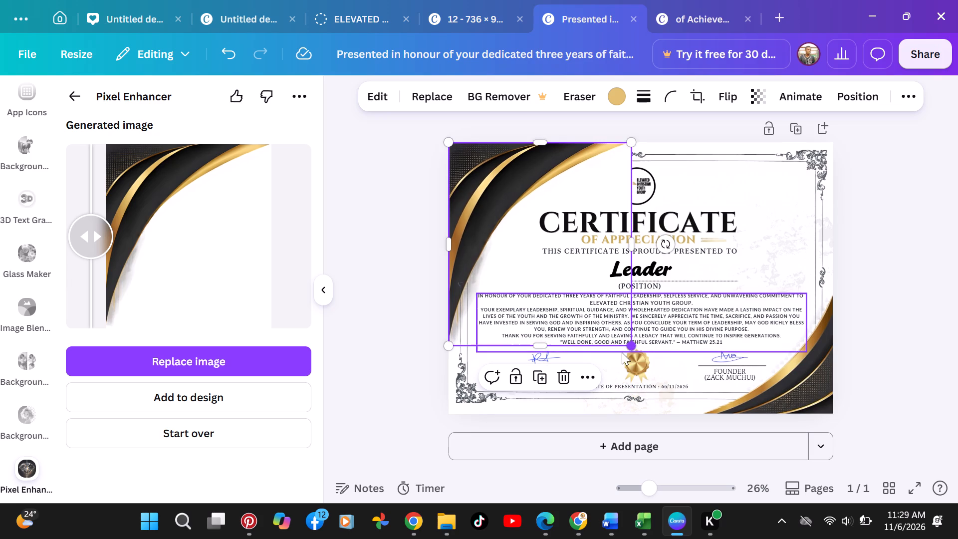
{"action": "left_click", "coordinate": [892, 230]}
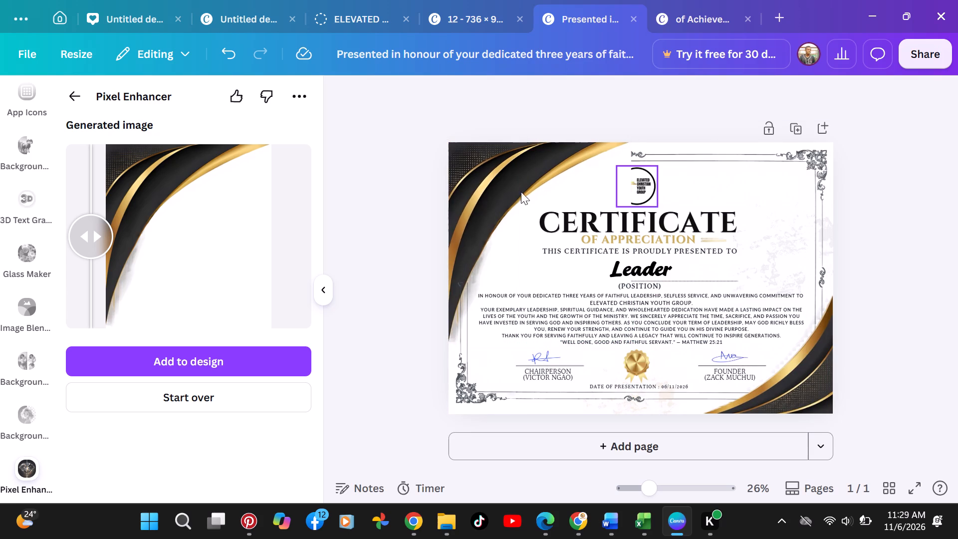
Send the enlarged upper-left curve backward behind the logo, the heading decoration and the ornamental border.
{"action": "left_click", "coordinate": [522, 199]}
{"action": "left_click", "coordinate": [843, 91]}
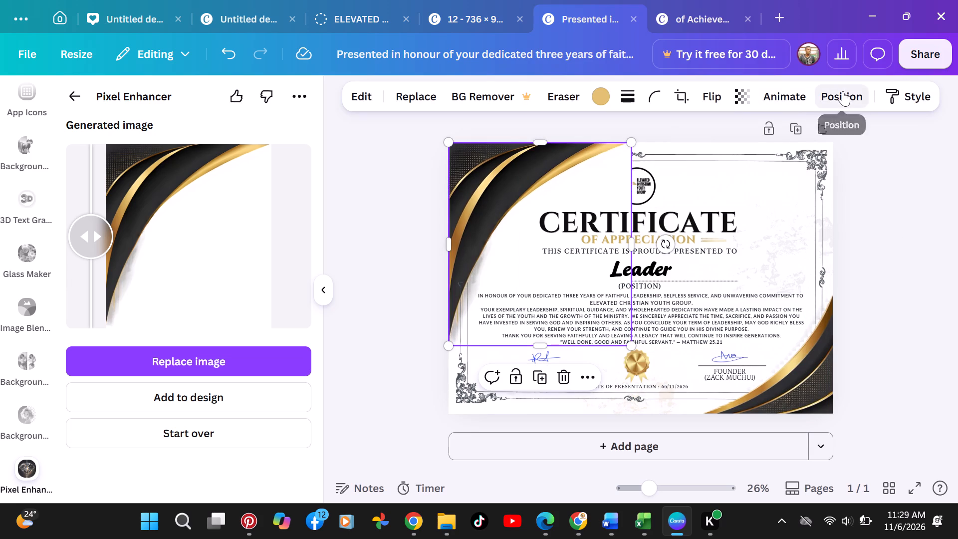
{"action": "left_click", "coordinate": [239, 174]}
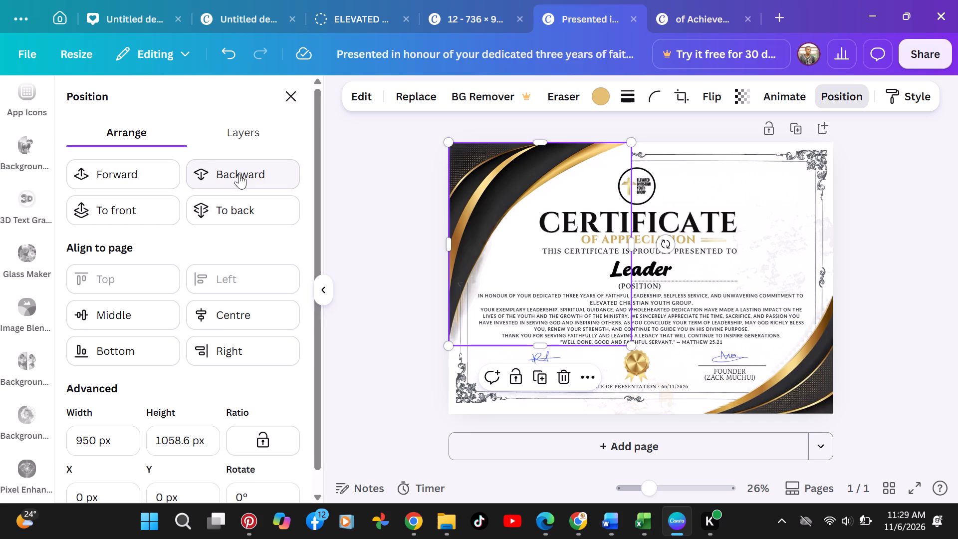
{"action": "left_click", "coordinate": [239, 174]}
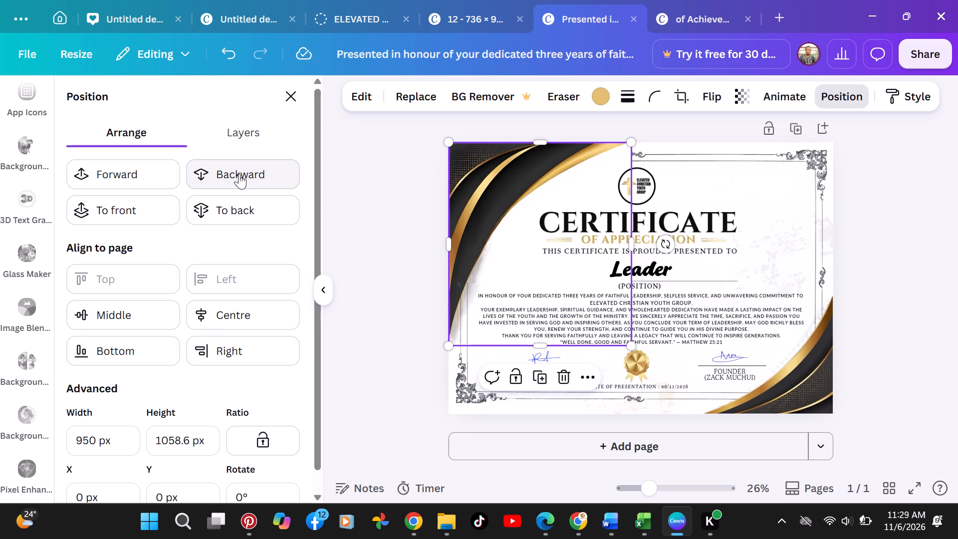
{"action": "left_click", "coordinate": [239, 174]}
{"action": "left_click", "coordinate": [239, 174]}
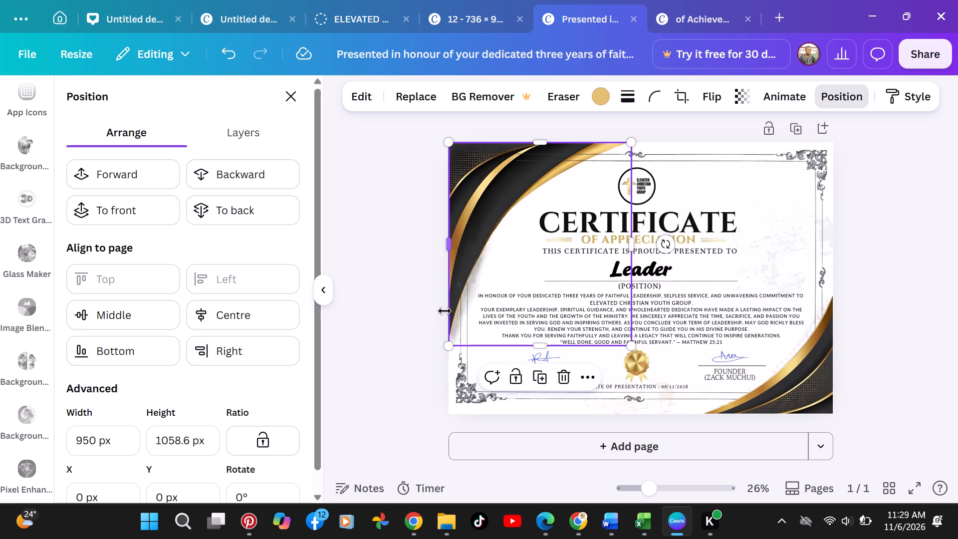
Extend the left ornamental border's cropped top edge back up over the curve to a height of about 1320 px.
{"action": "left_click", "coordinate": [469, 367]}
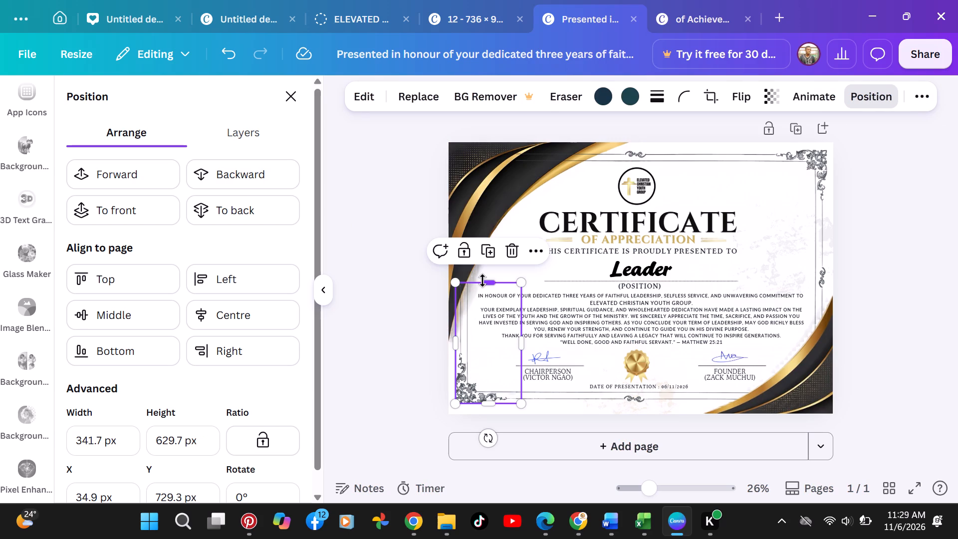
{"action": "left_click_drag", "start_coordinate": [482, 280], "coordinate": [476, 141]}
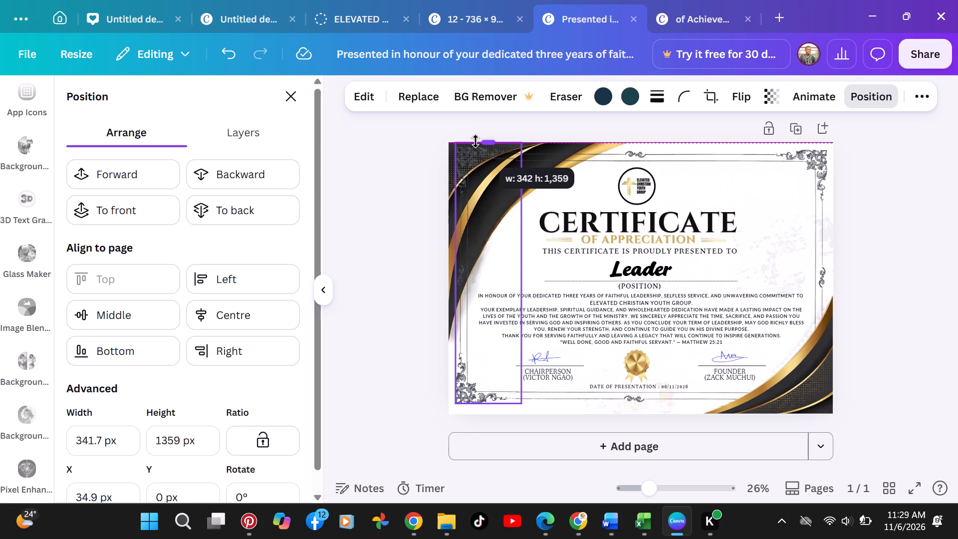
{"action": "left_click_drag", "start_coordinate": [476, 141], "coordinate": [476, 145]}
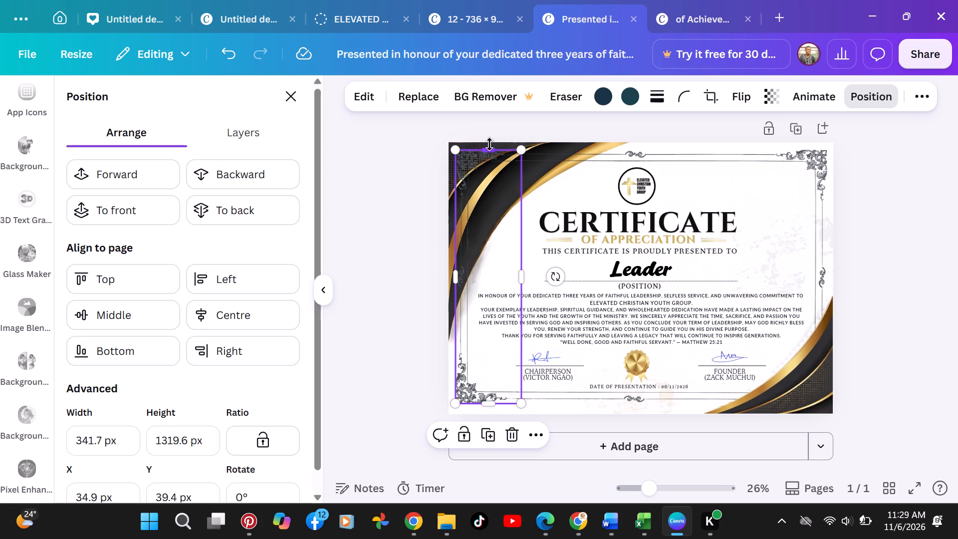
{"action": "left_click", "coordinate": [881, 223]}
{"action": "left_click", "coordinate": [881, 223]}
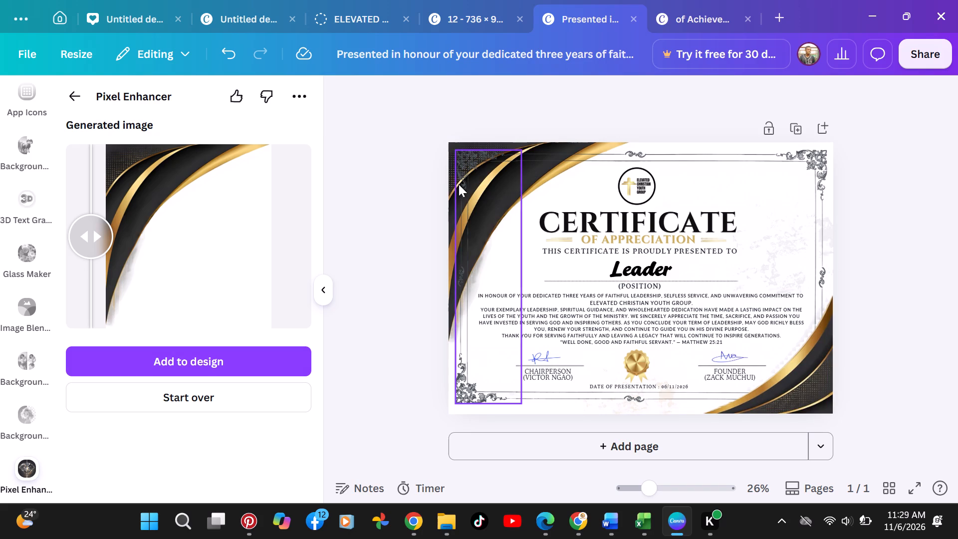
Reduce the upper-left black-and-gold curve to about 904 by 1007 px, keeping it anchored in the corner.
{"action": "left_click", "coordinate": [461, 143]}
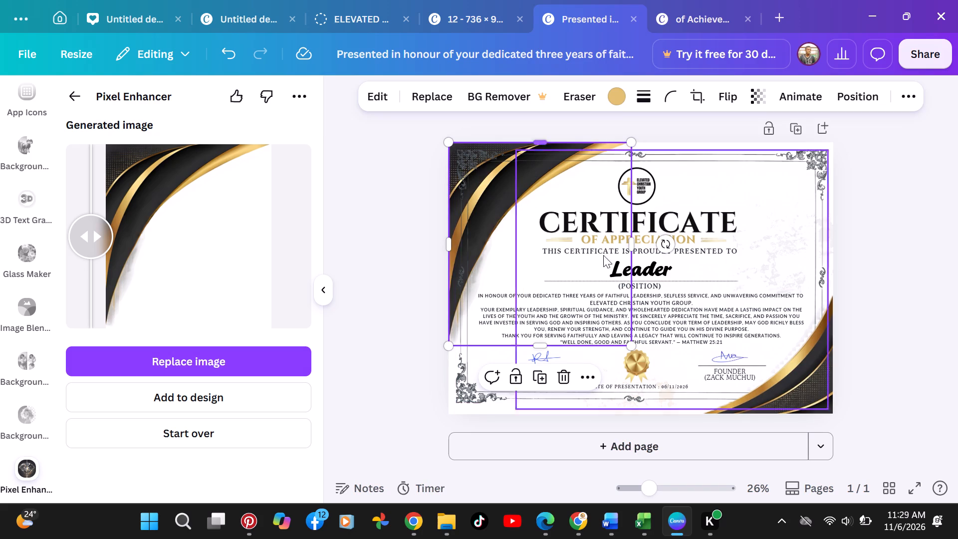
{"action": "left_click_drag", "start_coordinate": [629, 346], "coordinate": [626, 345]}
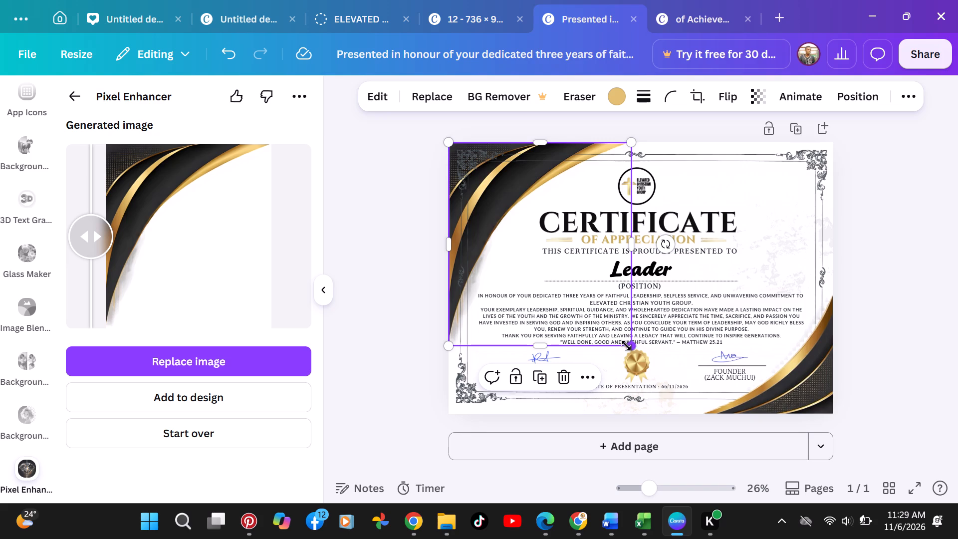
{"action": "left_click_drag", "start_coordinate": [626, 345], "coordinate": [624, 337]}
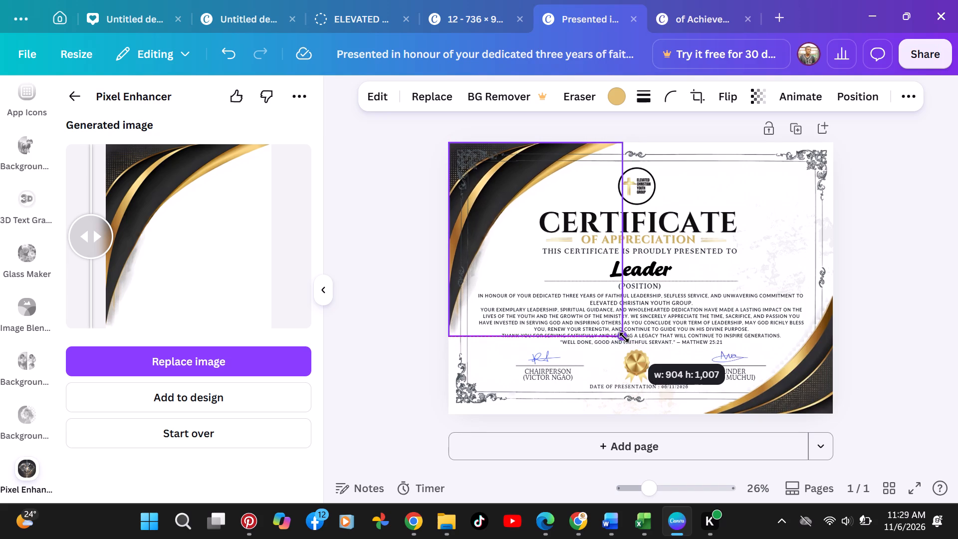
{"action": "left_click", "coordinate": [879, 283]}
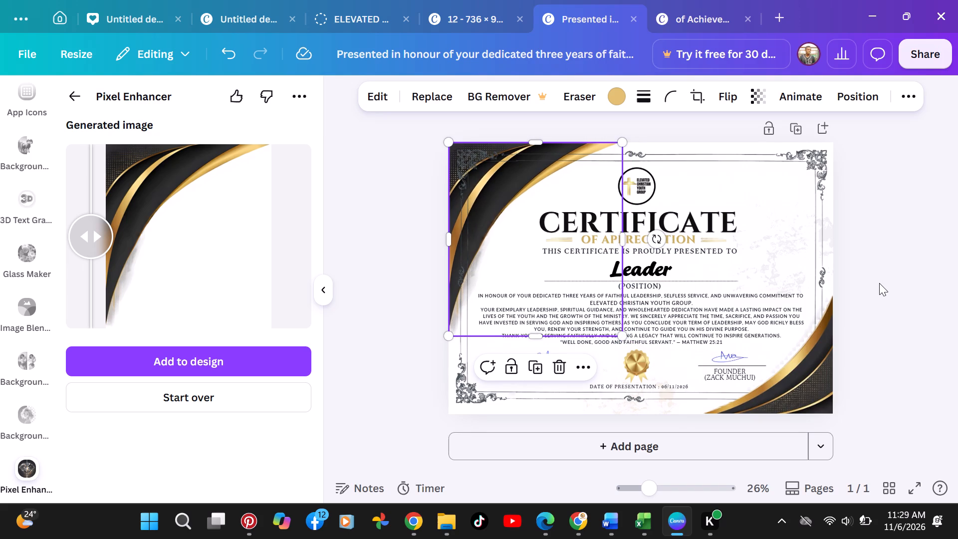
Start an Image Blender radial fade on the right ornamental border and centre its circle near the "OF APPRECIATION" line.
{"action": "left_click", "coordinate": [789, 179]}
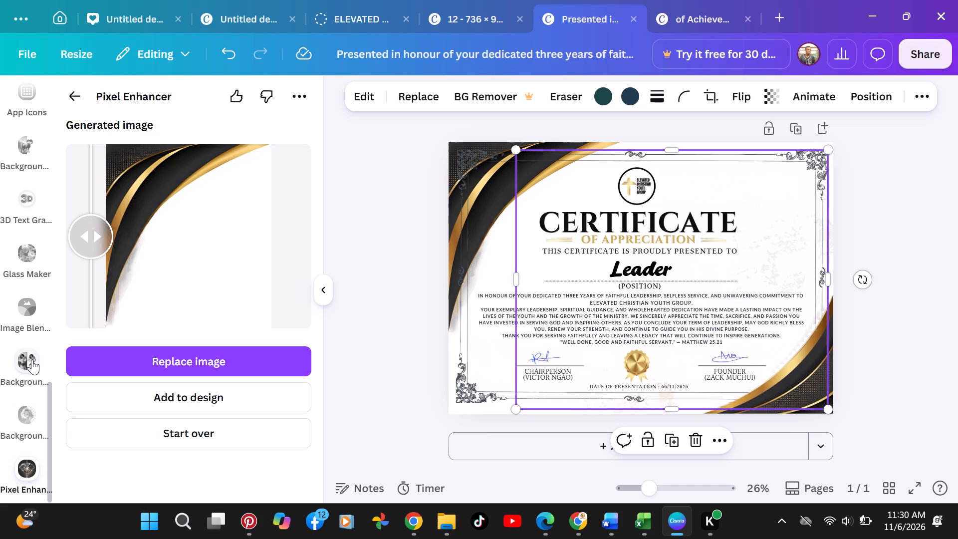
{"action": "left_click", "coordinate": [30, 316]}
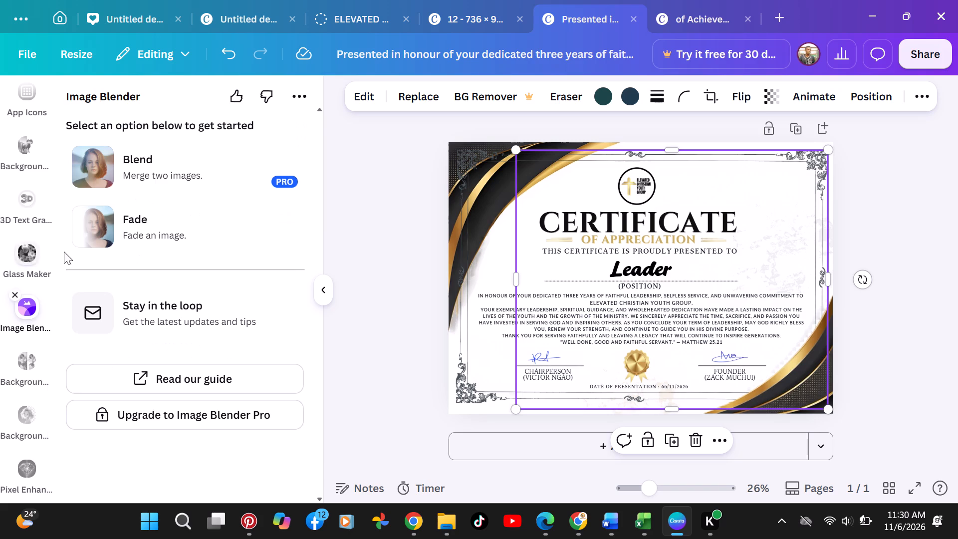
{"action": "left_click", "coordinate": [127, 225]}
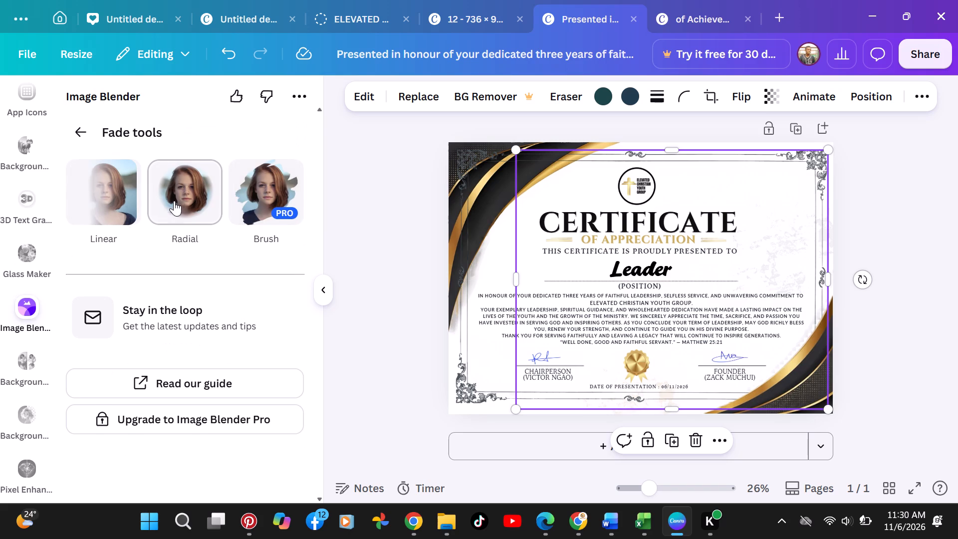
{"action": "left_click", "coordinate": [177, 201]}
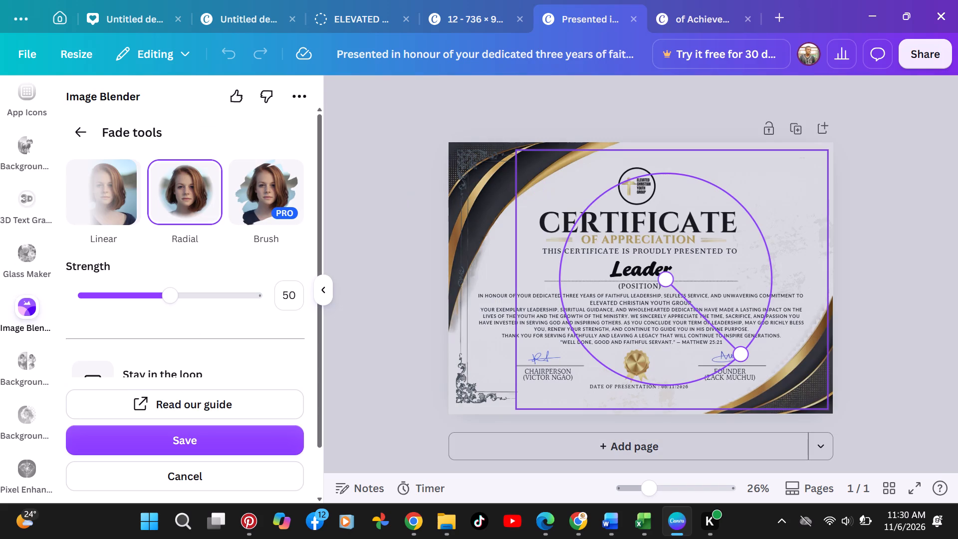
{"action": "left_click_drag", "start_coordinate": [671, 283], "coordinate": [689, 255]}
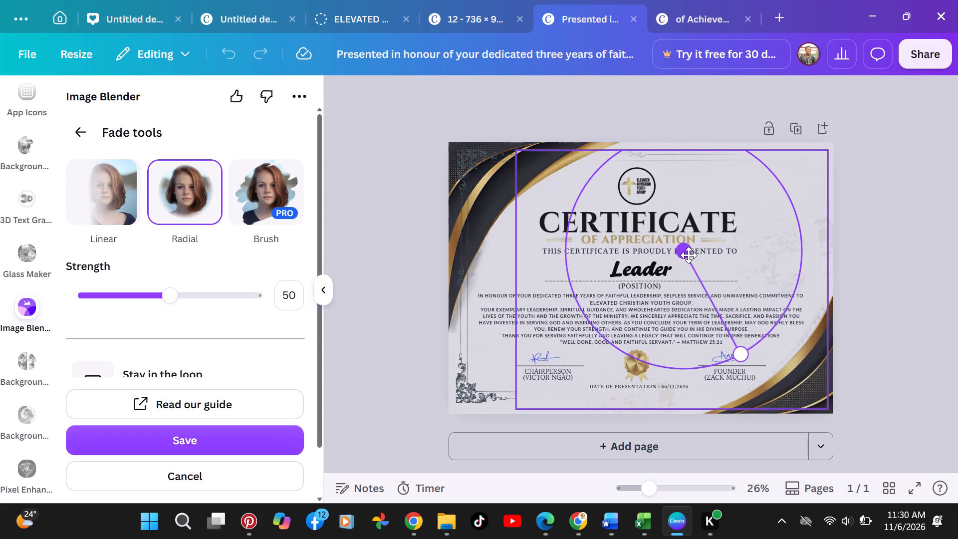
{"action": "left_click_drag", "start_coordinate": [689, 255], "coordinate": [673, 261]}
{"action": "left_click_drag", "start_coordinate": [739, 357], "coordinate": [694, 343]}
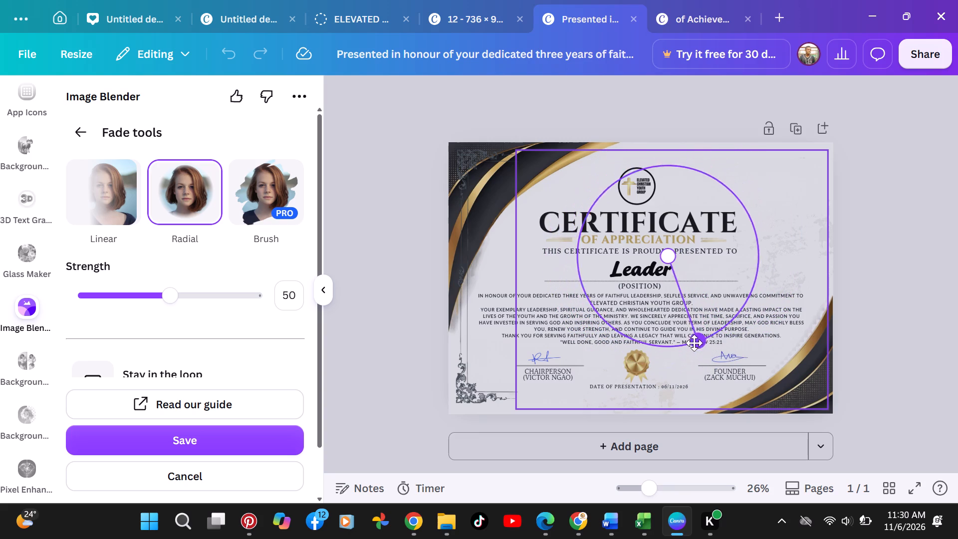
{"action": "left_click_drag", "start_coordinate": [694, 343], "coordinate": [681, 334]}
{"action": "left_click_drag", "start_coordinate": [666, 263], "coordinate": [648, 255]}
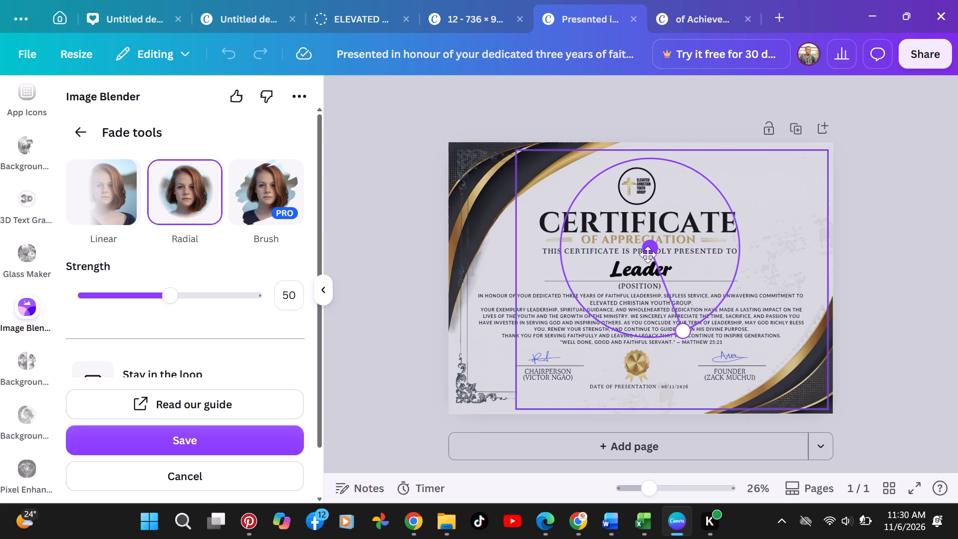
{"action": "left_click_drag", "start_coordinate": [648, 255], "coordinate": [647, 254]}
{"action": "left_click_drag", "start_coordinate": [671, 295], "coordinate": [651, 281]}
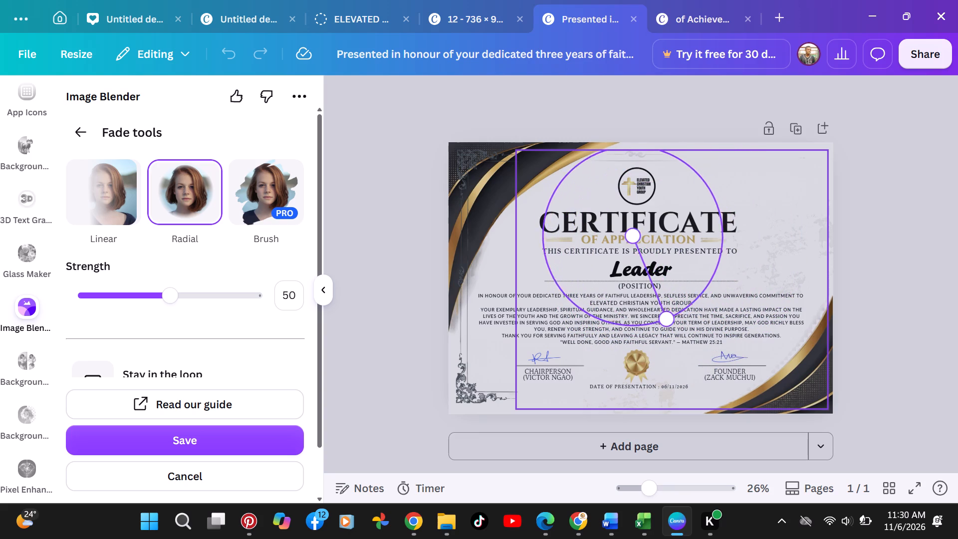
{"action": "left_click_drag", "start_coordinate": [651, 281], "coordinate": [640, 284]}
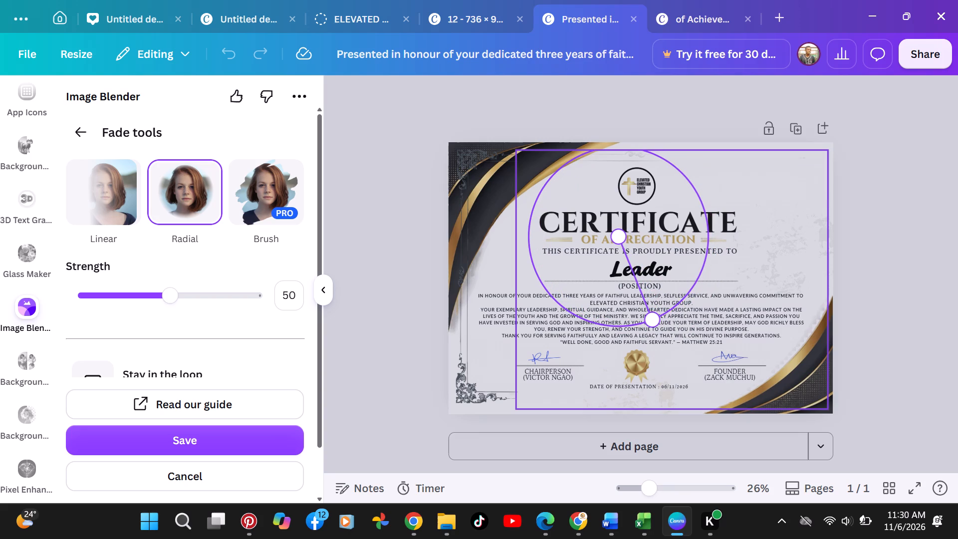
{"action": "left_click_drag", "start_coordinate": [640, 284], "coordinate": [637, 285]}
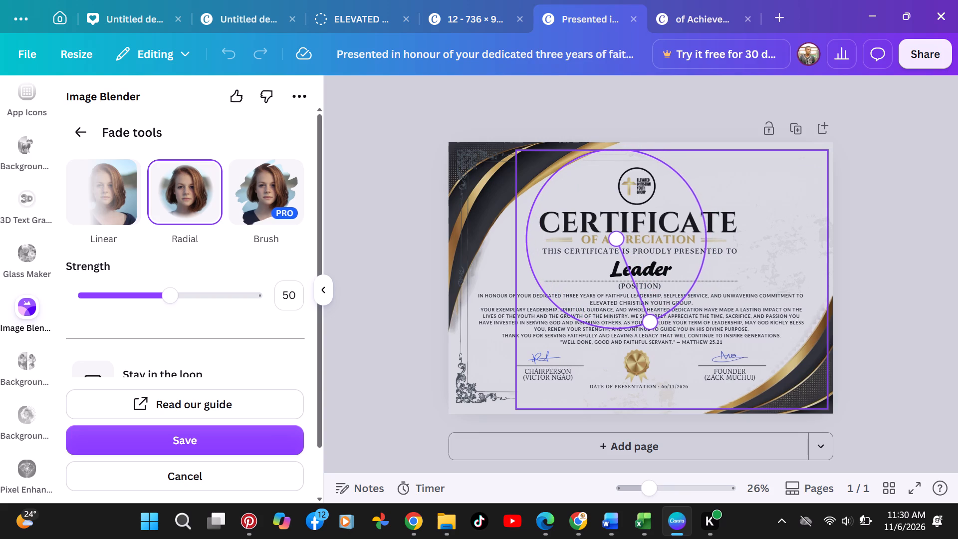
{"action": "left_click_drag", "start_coordinate": [620, 245], "coordinate": [621, 240]}
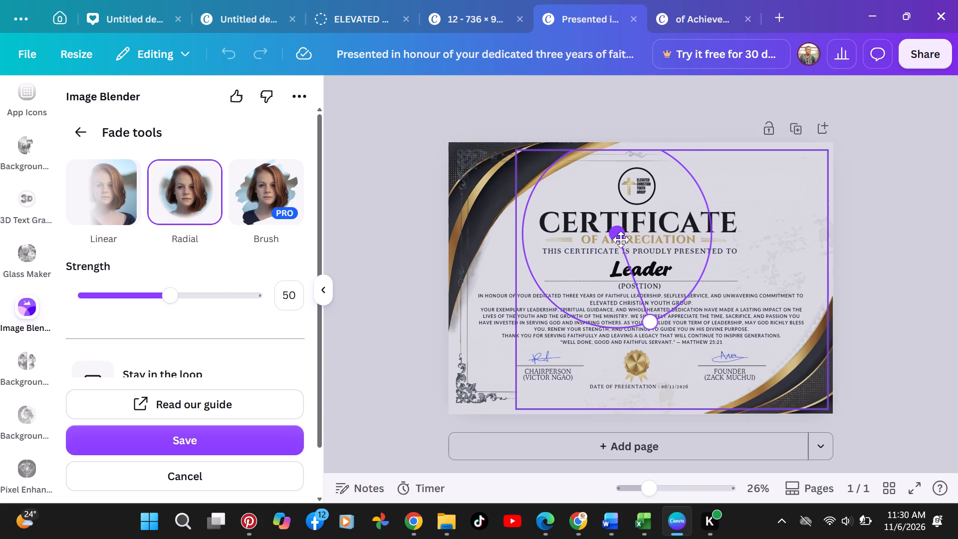
{"action": "left_click_drag", "start_coordinate": [621, 240], "coordinate": [625, 242]}
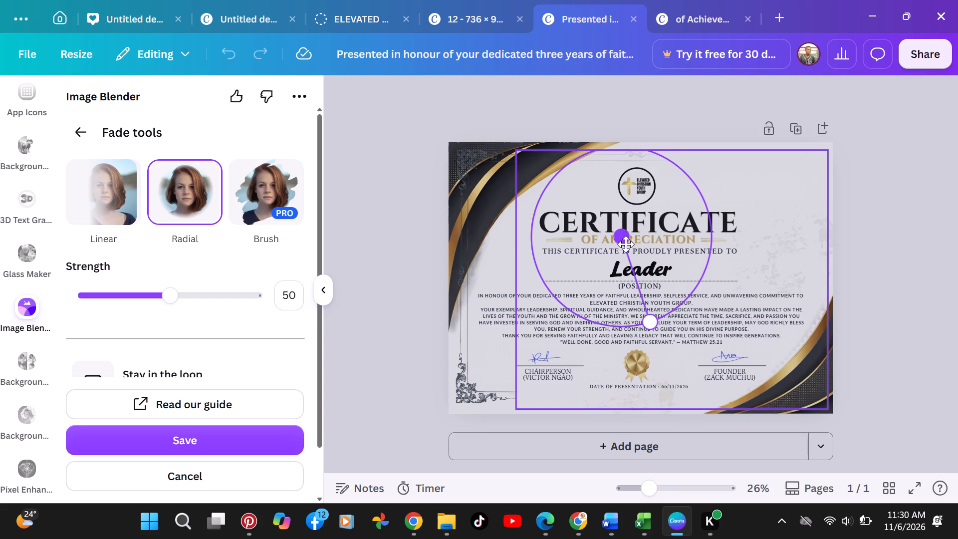
Widen the radial fade beyond the right border's lower corner and move its centre down to the founder's signature block.
{"action": "left_click_drag", "start_coordinate": [651, 320], "coordinate": [838, 377]}
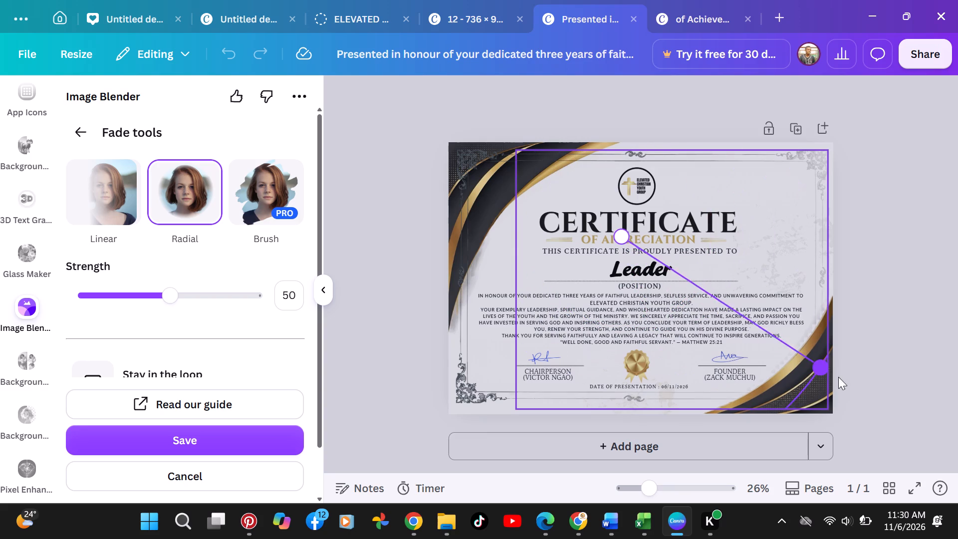
{"action": "left_click_drag", "start_coordinate": [838, 377], "coordinate": [758, 374]}
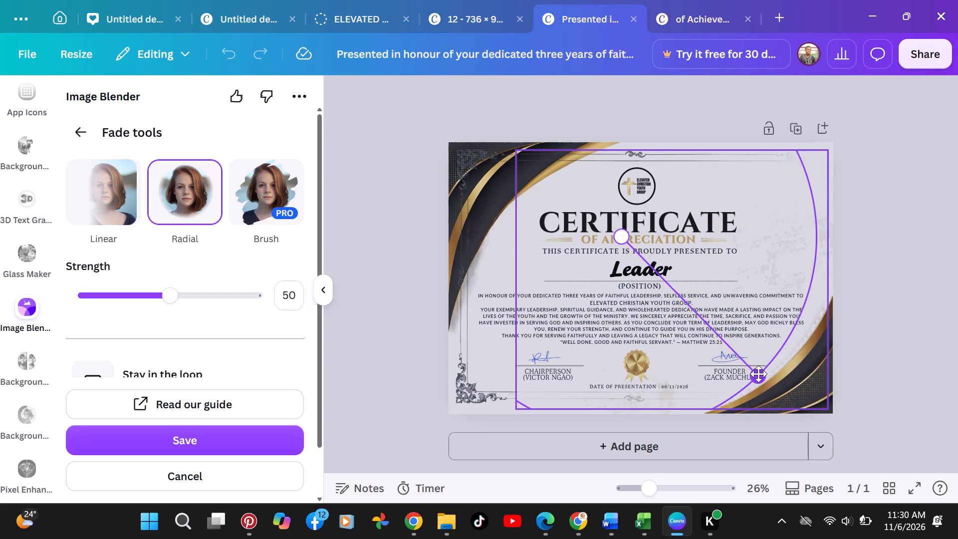
{"action": "left_click_drag", "start_coordinate": [758, 374], "coordinate": [849, 402]}
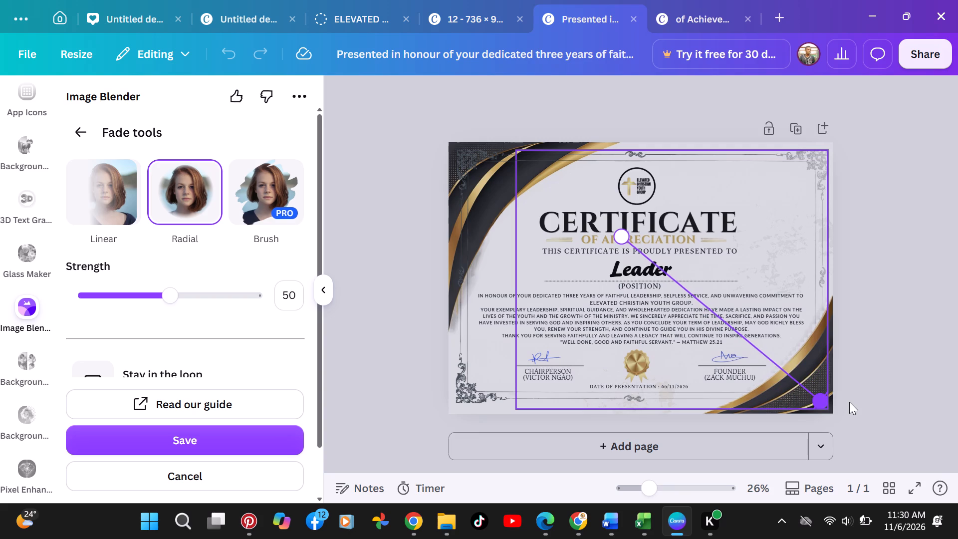
{"action": "left_click_drag", "start_coordinate": [631, 239], "coordinate": [656, 252]}
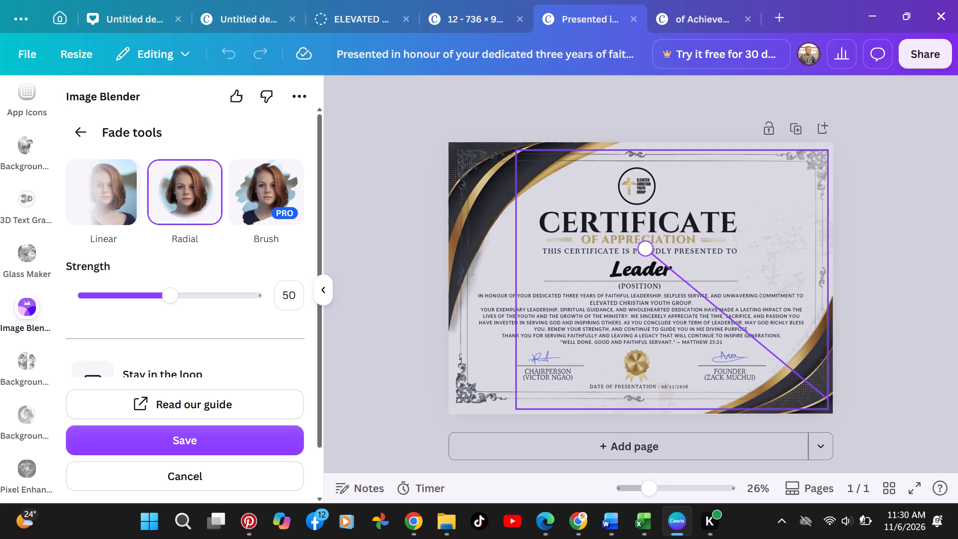
{"action": "left_click_drag", "start_coordinate": [656, 252], "coordinate": [764, 343]}
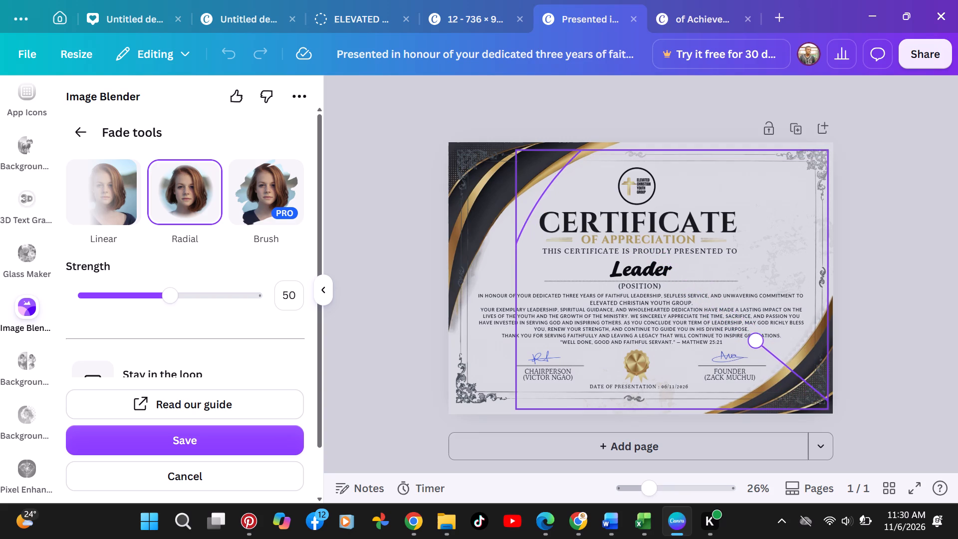
{"action": "left_click_drag", "start_coordinate": [764, 343], "coordinate": [717, 385]}
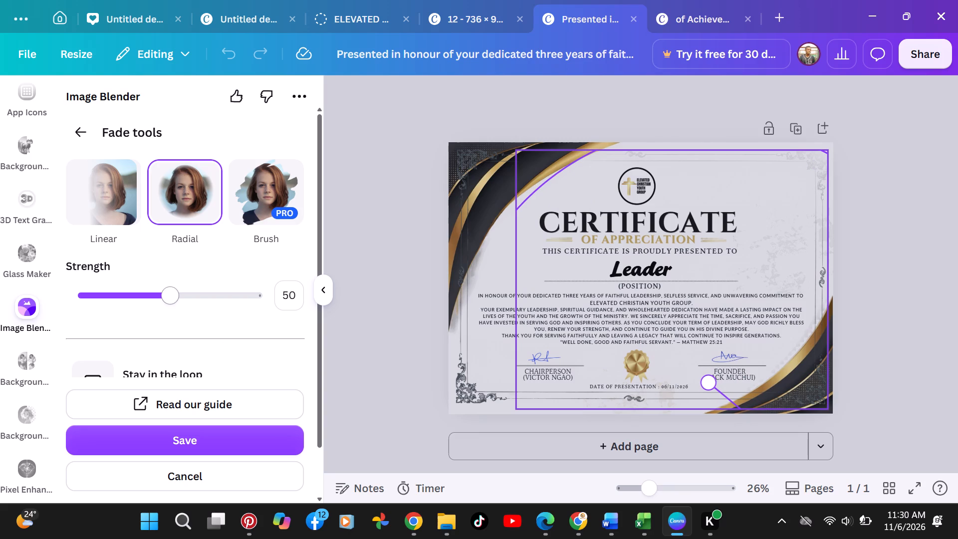
Set the radial fade strength to 100 and save the faded right ornamental border to the certificate.
{"action": "left_click_drag", "start_coordinate": [171, 298], "coordinate": [265, 286]}
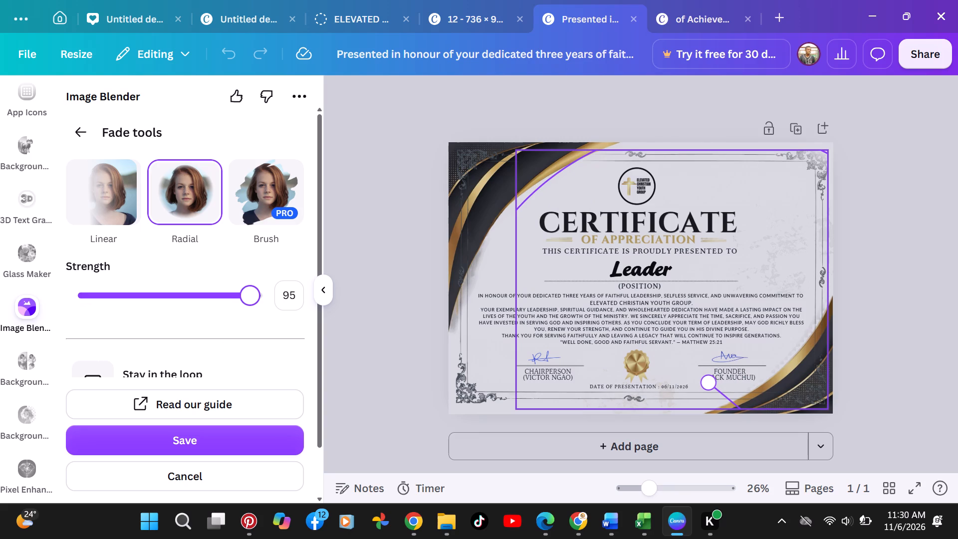
{"action": "left_click_drag", "start_coordinate": [265, 286], "coordinate": [307, 286]}
{"action": "left_click_drag", "start_coordinate": [307, 286], "coordinate": [333, 287]}
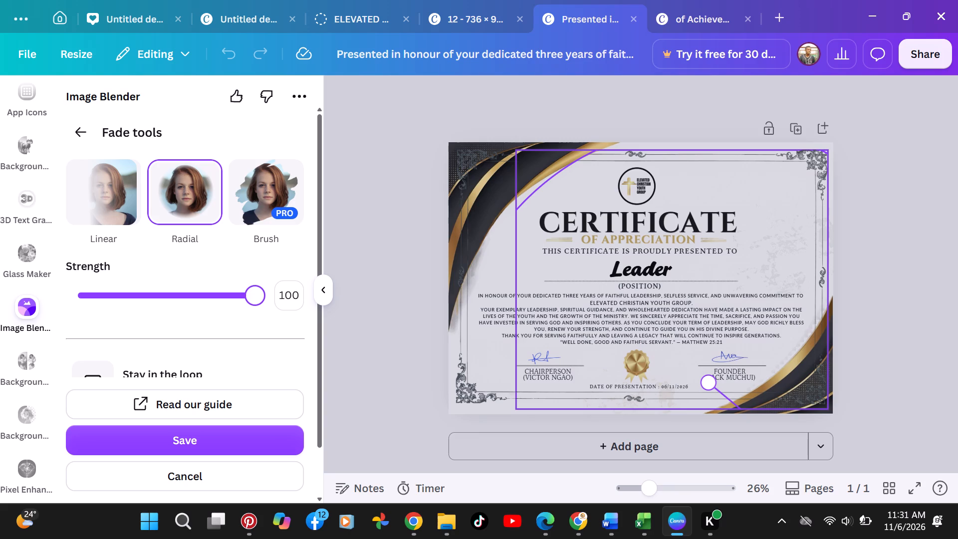
{"action": "left_click", "coordinate": [268, 433]}
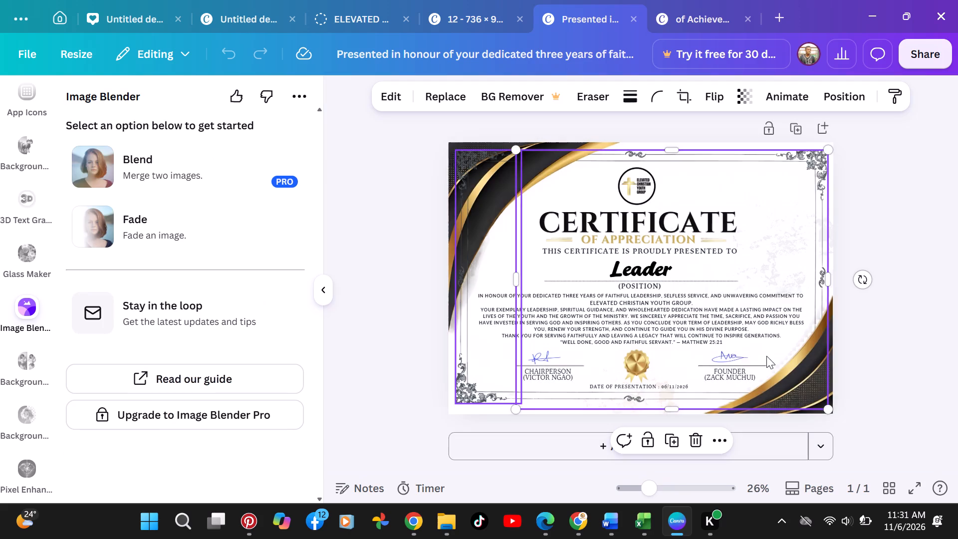
{"action": "left_click", "coordinate": [916, 205]}
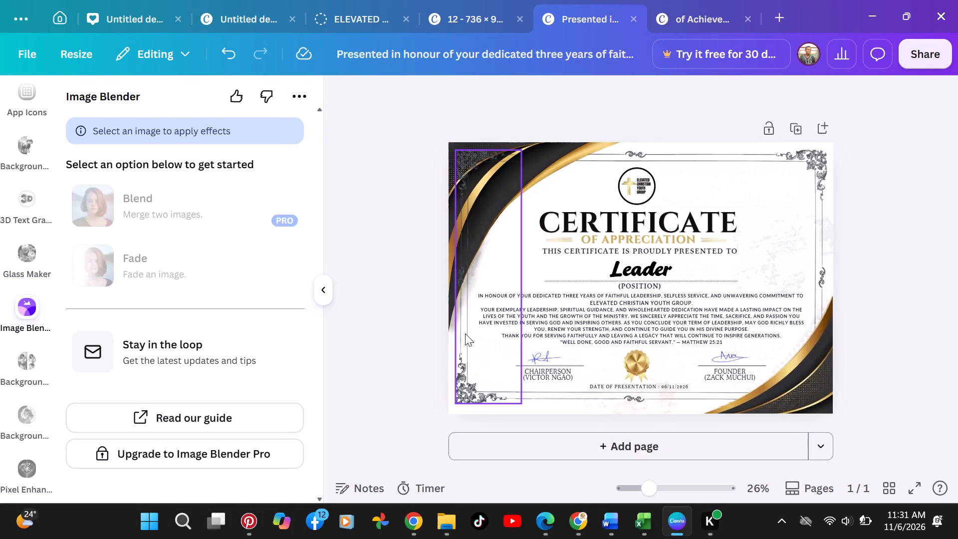
Open the Image Blender fade options for the left ornamental border.
{"action": "left_click", "coordinate": [464, 350]}
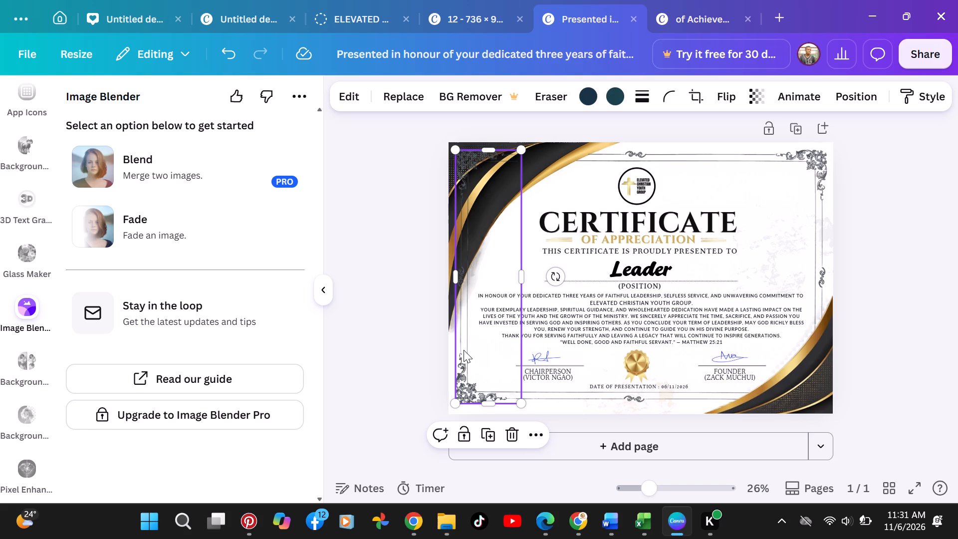
{"action": "left_click", "coordinate": [216, 222]}
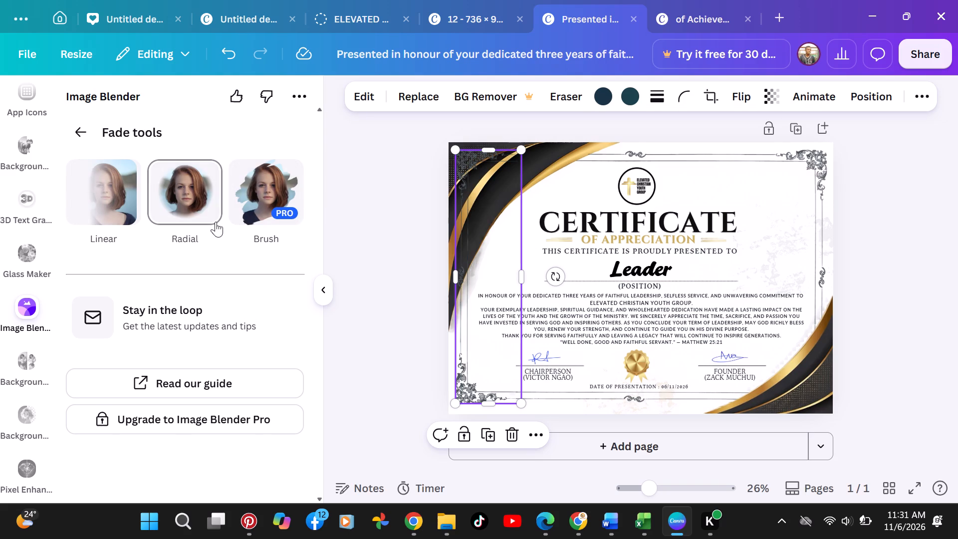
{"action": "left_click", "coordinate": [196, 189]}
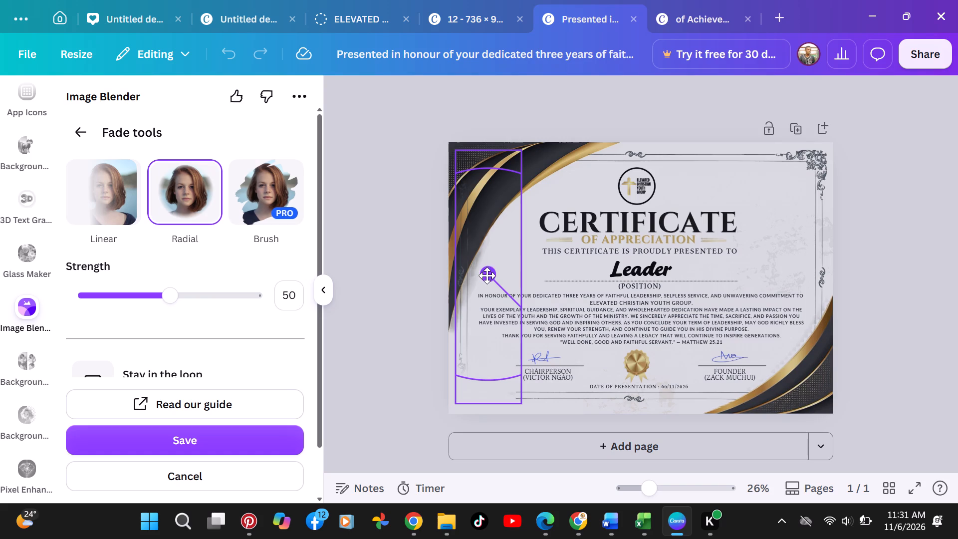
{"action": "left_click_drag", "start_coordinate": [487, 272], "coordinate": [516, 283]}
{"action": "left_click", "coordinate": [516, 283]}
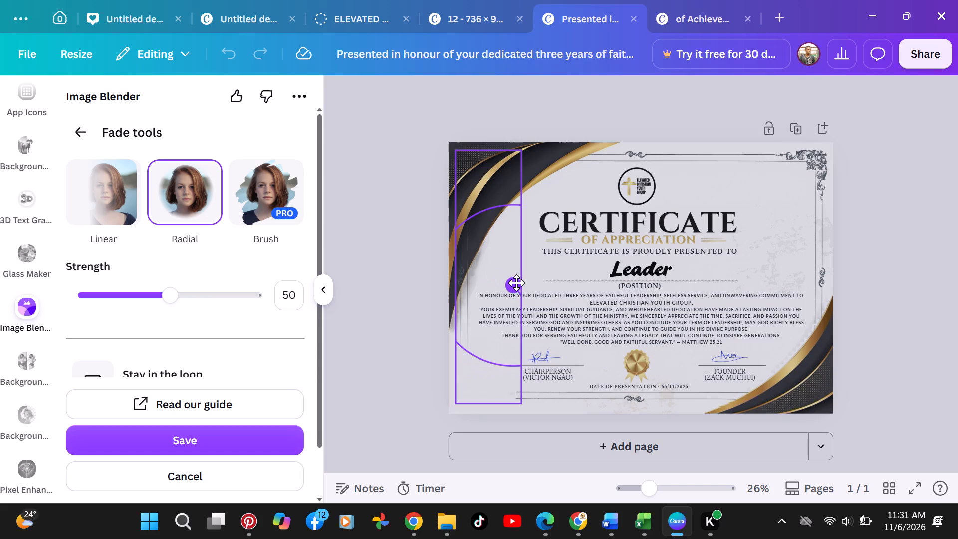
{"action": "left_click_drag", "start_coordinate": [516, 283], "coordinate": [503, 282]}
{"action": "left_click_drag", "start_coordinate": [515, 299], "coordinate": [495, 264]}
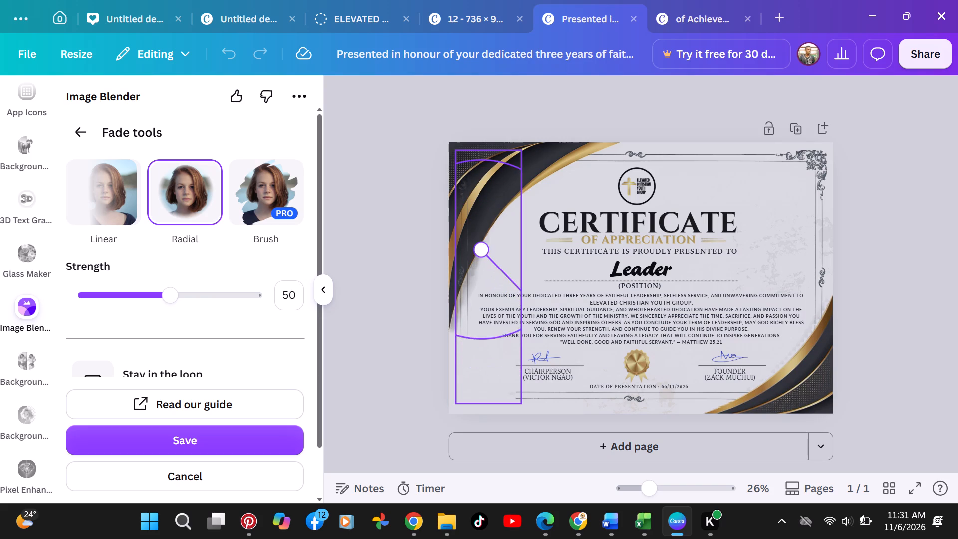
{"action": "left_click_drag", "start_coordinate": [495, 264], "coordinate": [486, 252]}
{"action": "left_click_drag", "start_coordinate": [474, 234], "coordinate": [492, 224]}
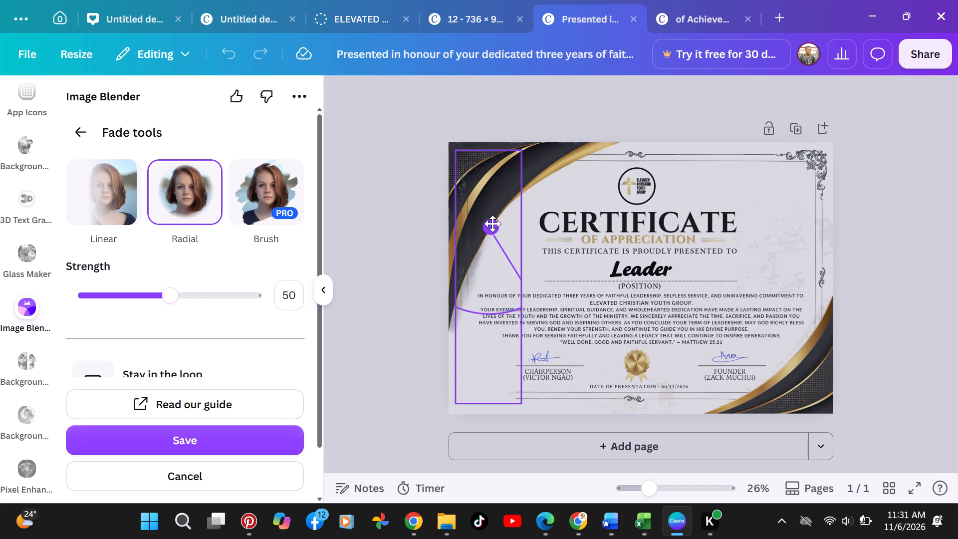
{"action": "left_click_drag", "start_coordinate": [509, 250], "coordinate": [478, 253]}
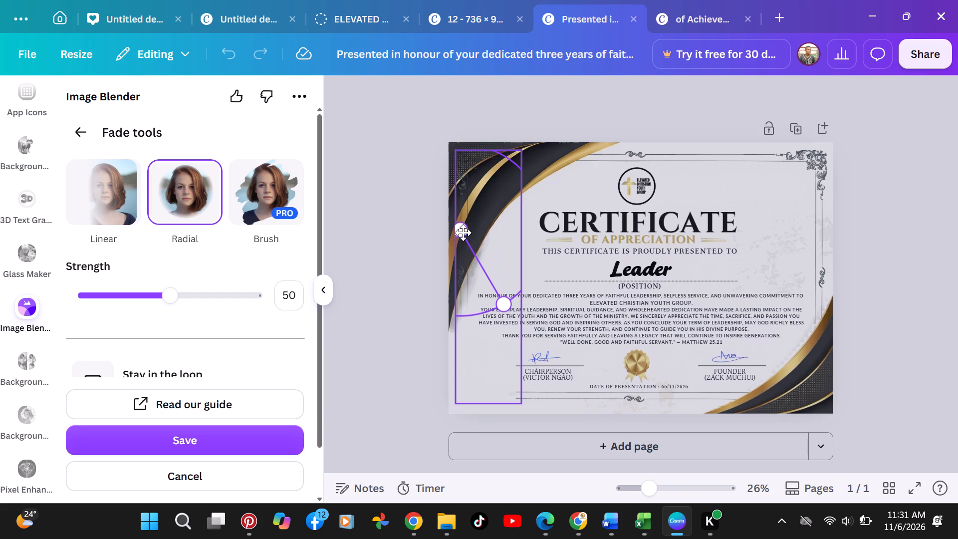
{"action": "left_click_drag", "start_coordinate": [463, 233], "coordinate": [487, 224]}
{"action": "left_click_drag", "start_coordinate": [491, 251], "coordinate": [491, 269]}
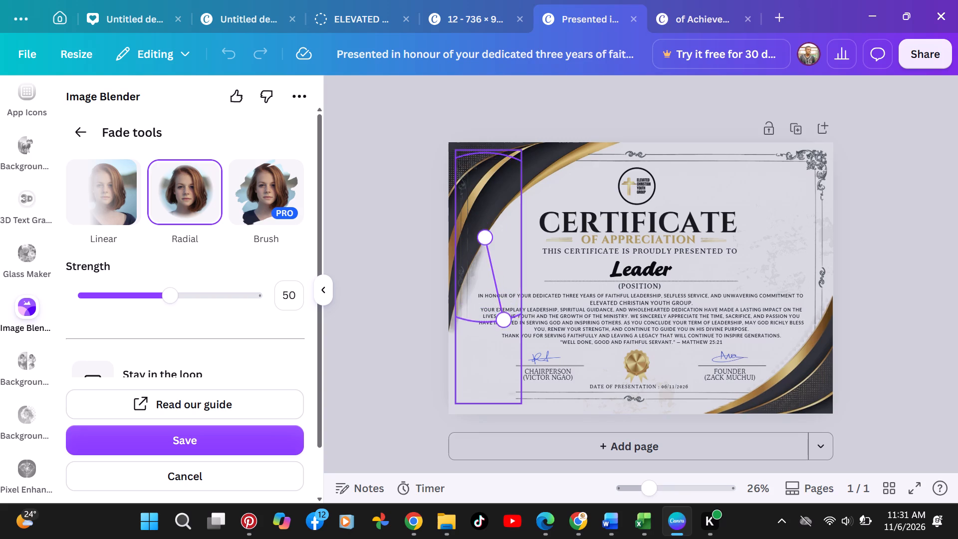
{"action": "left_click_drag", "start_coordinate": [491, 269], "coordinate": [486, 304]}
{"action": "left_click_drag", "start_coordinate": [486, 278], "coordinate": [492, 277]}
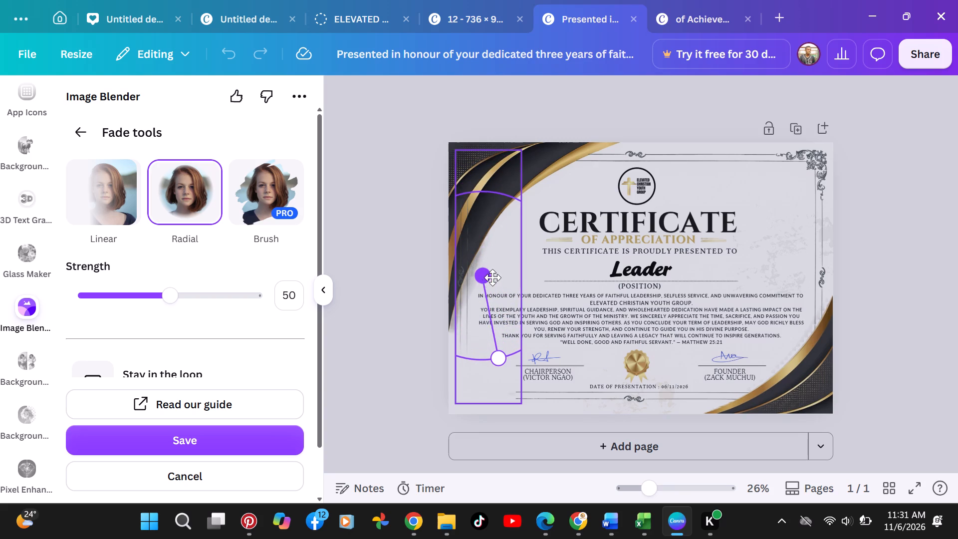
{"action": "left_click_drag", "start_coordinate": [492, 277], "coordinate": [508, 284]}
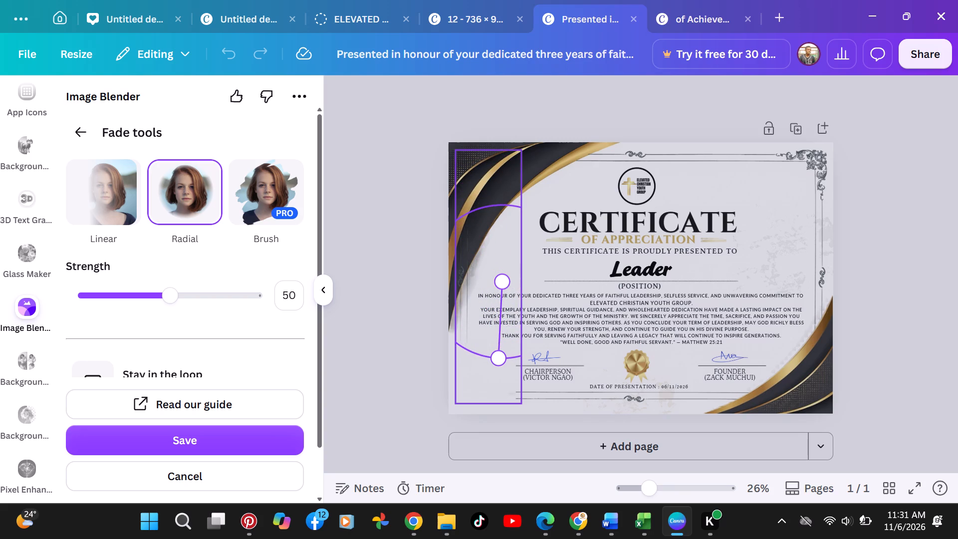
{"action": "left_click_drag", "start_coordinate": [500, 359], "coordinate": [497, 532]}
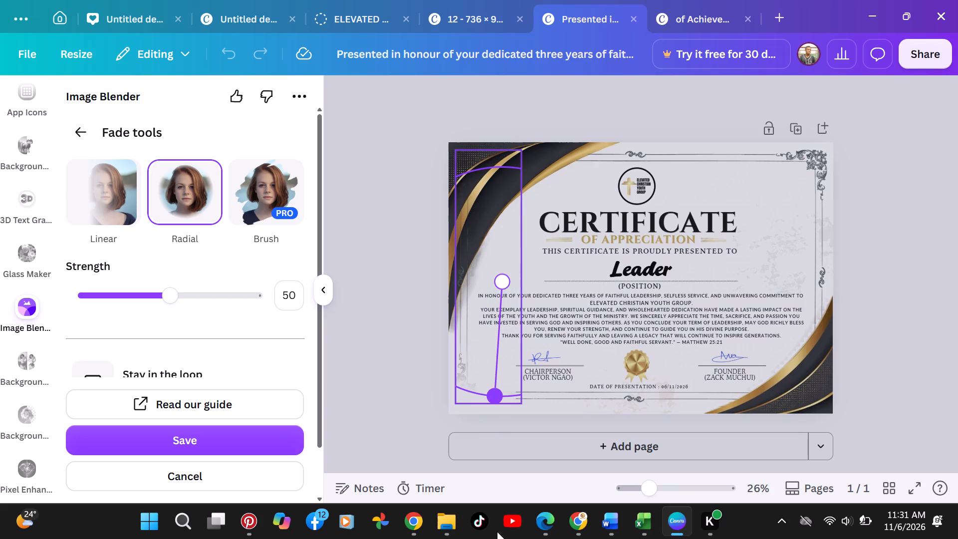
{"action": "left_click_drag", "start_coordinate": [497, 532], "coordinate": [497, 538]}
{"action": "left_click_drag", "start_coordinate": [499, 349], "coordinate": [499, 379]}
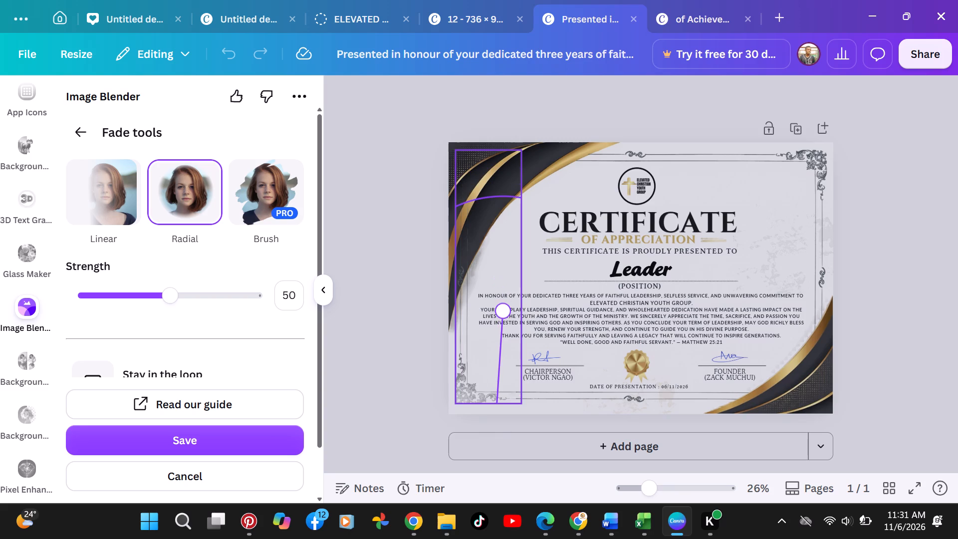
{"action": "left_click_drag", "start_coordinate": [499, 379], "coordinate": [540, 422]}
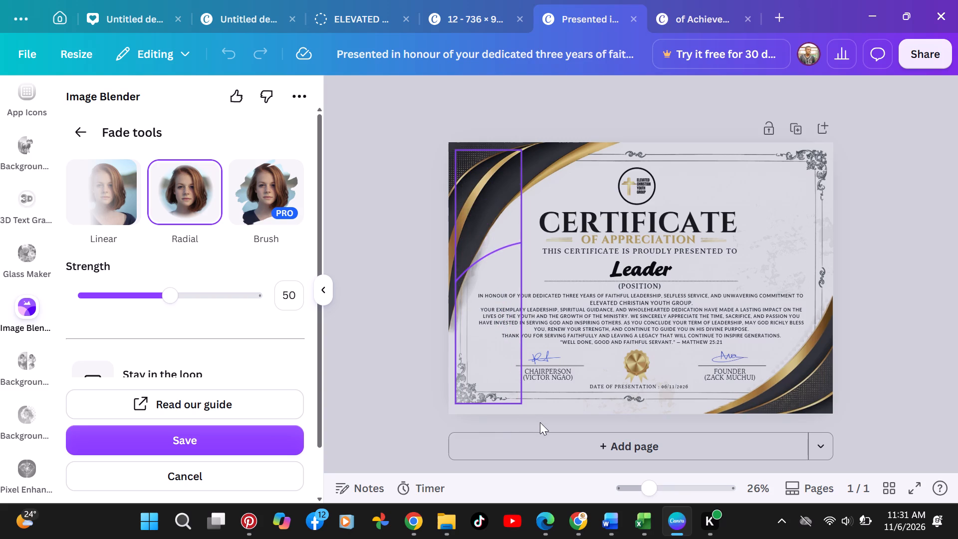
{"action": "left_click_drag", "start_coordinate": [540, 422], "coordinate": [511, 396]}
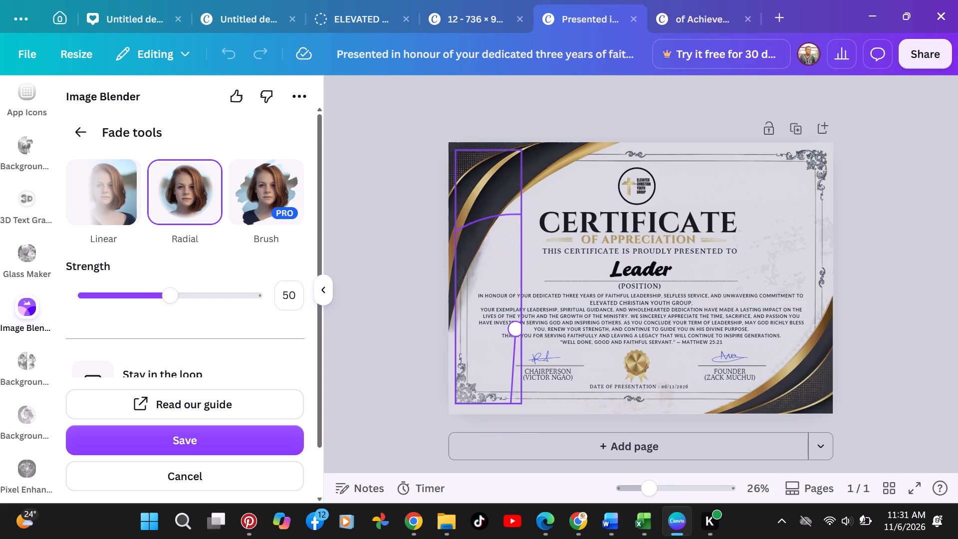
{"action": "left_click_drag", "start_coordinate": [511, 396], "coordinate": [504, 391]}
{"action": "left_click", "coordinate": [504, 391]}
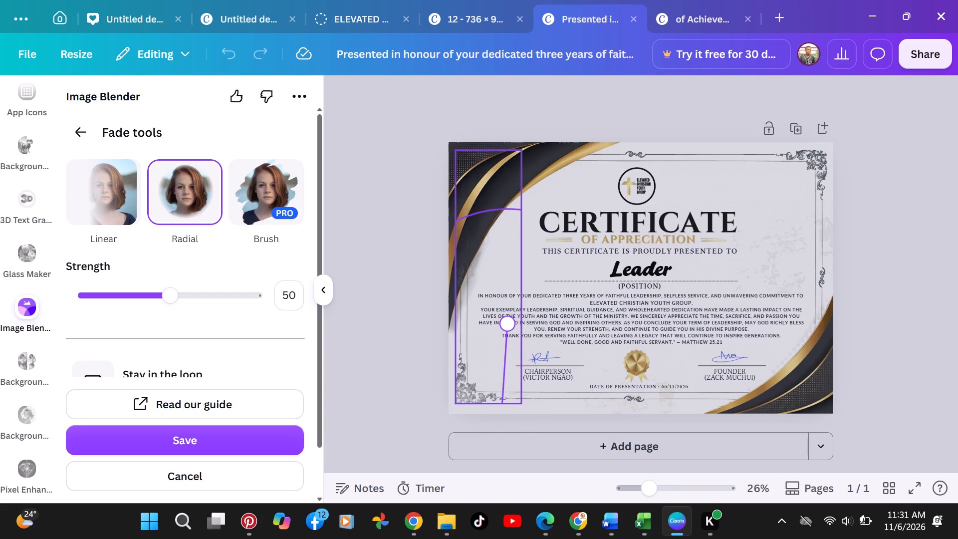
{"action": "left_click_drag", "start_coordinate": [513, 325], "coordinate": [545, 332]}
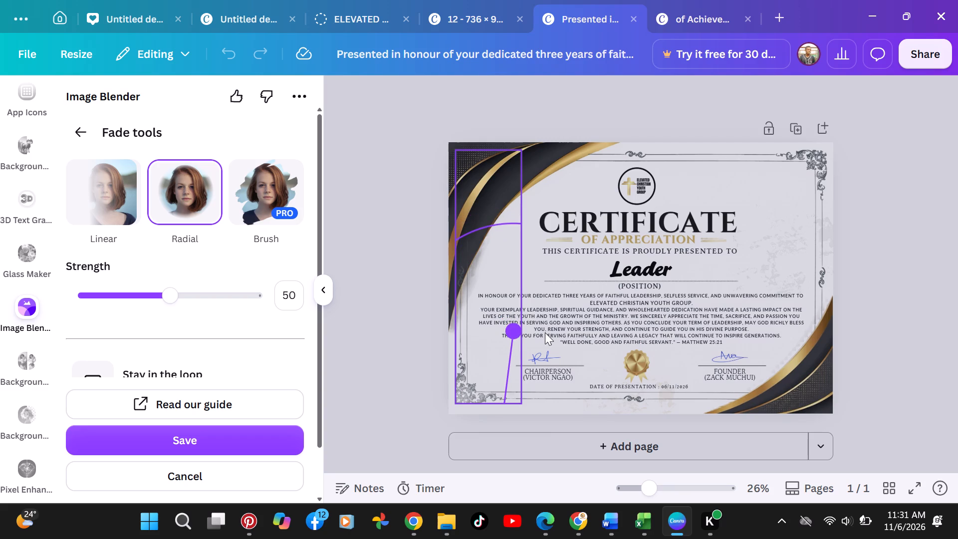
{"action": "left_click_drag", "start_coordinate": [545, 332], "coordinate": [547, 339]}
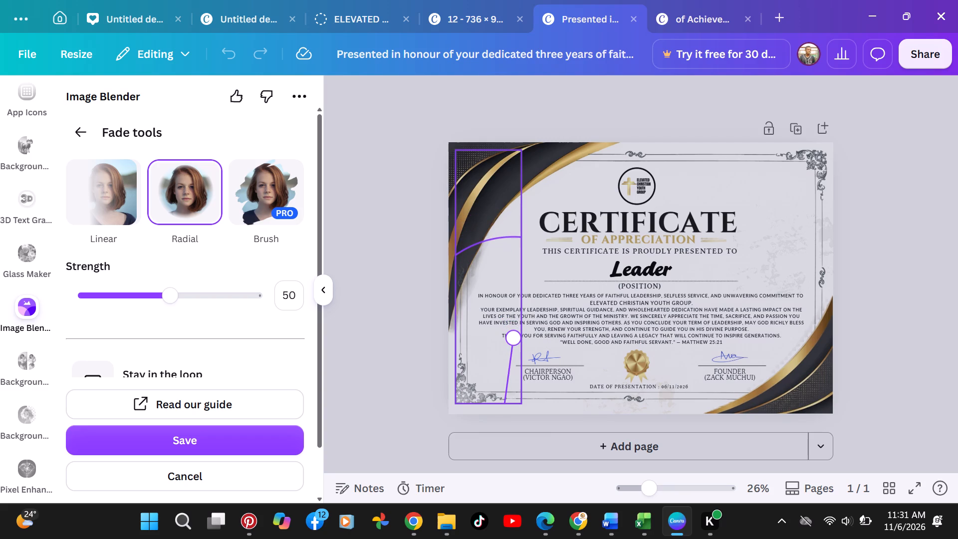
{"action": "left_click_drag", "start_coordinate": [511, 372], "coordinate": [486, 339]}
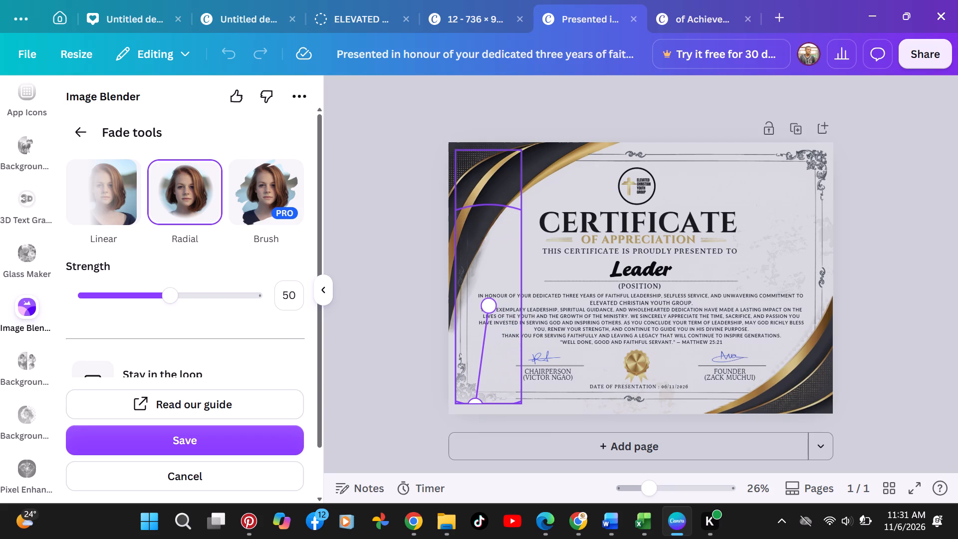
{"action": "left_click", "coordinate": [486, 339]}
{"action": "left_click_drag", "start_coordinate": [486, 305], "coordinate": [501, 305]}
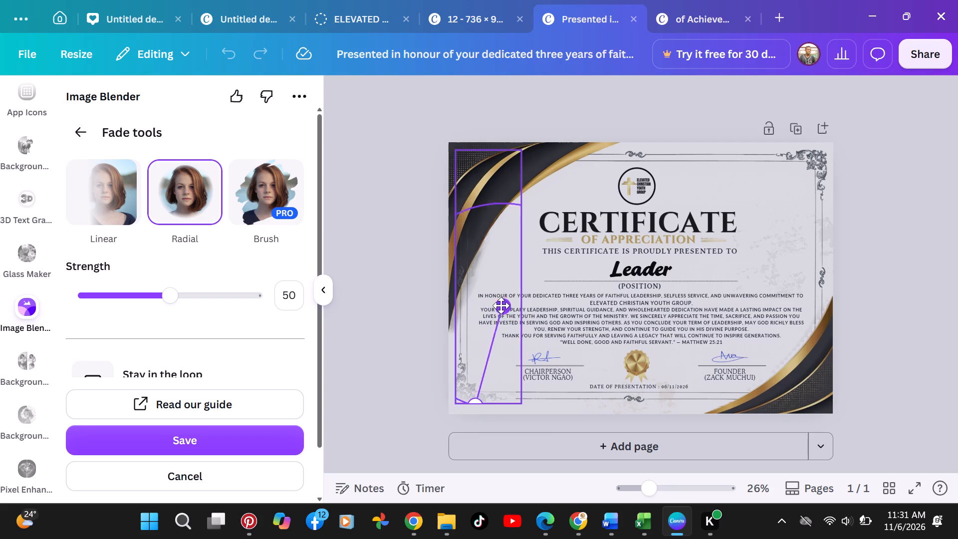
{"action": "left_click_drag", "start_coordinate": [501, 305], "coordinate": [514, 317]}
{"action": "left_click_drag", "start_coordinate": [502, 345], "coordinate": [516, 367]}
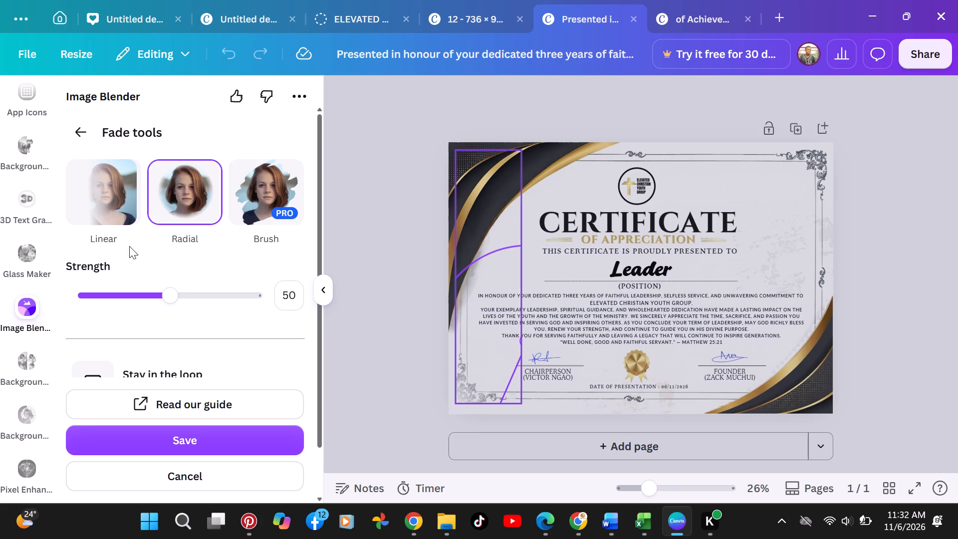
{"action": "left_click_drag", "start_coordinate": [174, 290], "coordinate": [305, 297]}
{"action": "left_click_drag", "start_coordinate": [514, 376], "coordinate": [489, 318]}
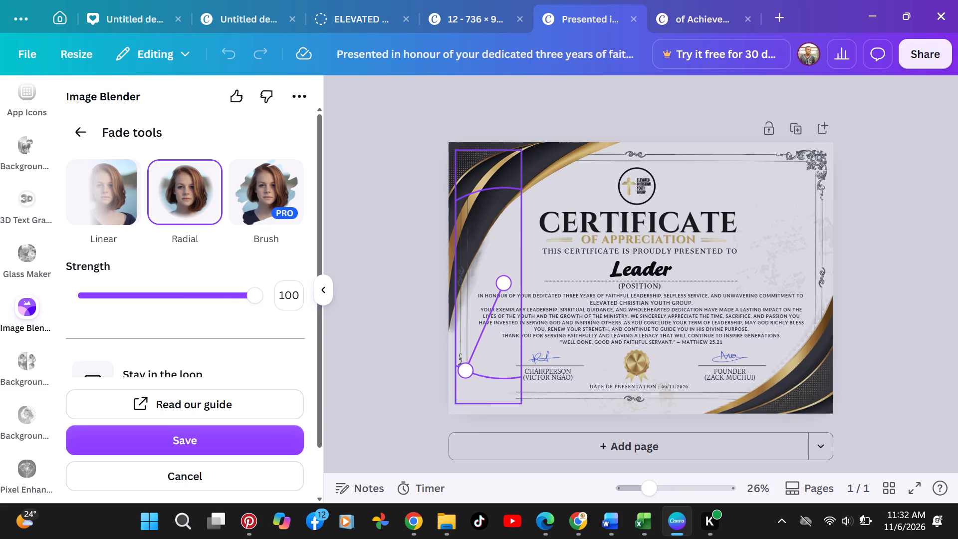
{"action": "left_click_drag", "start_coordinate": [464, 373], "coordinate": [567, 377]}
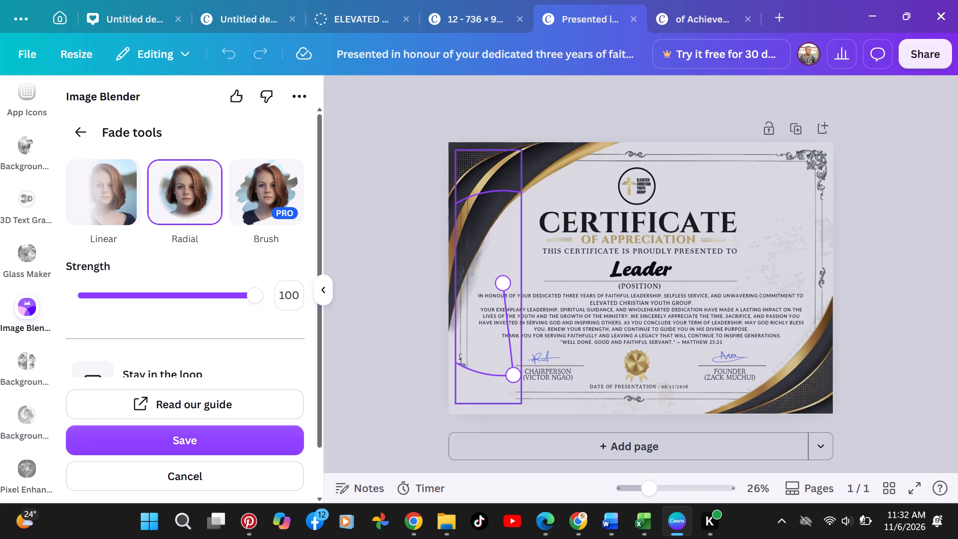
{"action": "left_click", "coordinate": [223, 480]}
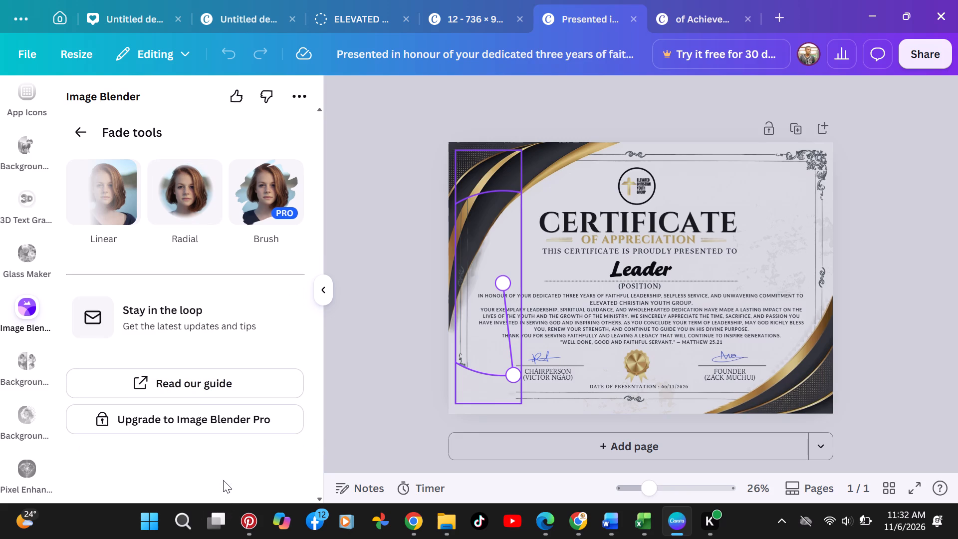
Start a linear fade on the left ornamental border, running from its lower inner corner up to the "Leader" line so the top fades out.
{"action": "left_click", "coordinate": [93, 195]}
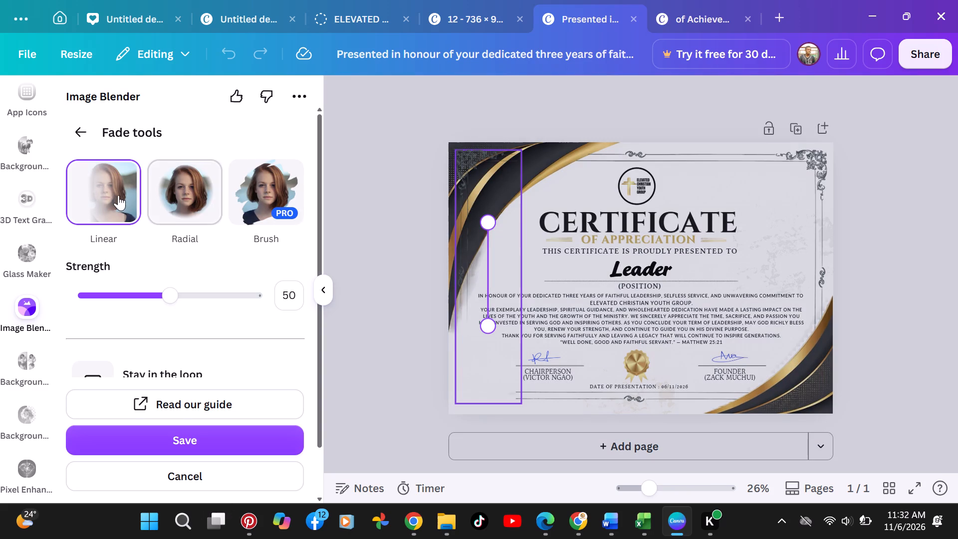
{"action": "left_click_drag", "start_coordinate": [491, 319], "coordinate": [519, 166]}
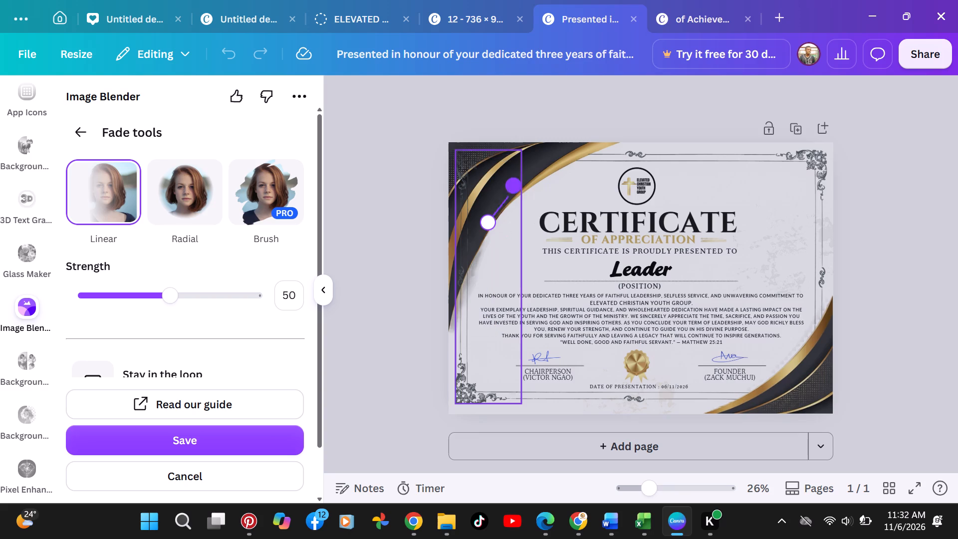
{"action": "left_click_drag", "start_coordinate": [519, 166], "coordinate": [458, 160]}
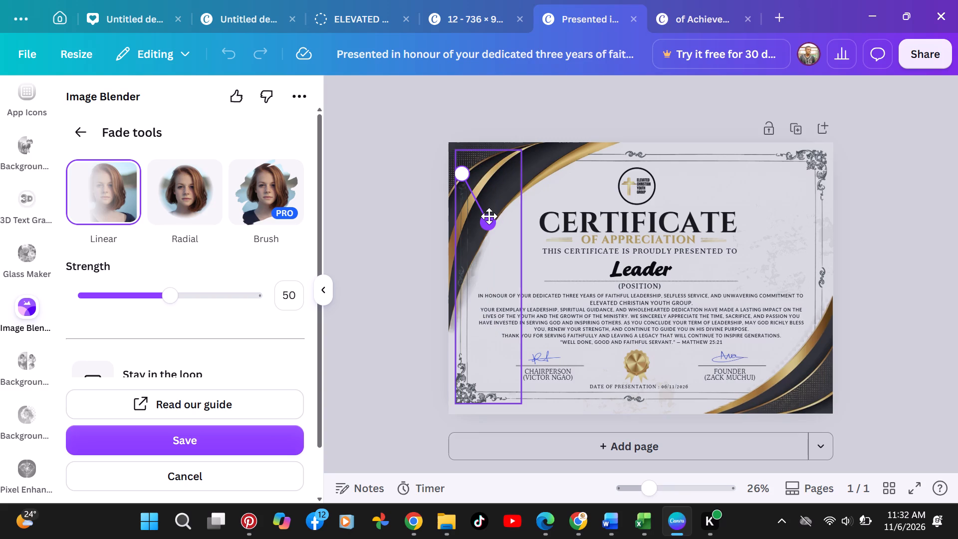
{"action": "left_click_drag", "start_coordinate": [489, 216], "coordinate": [516, 432]}
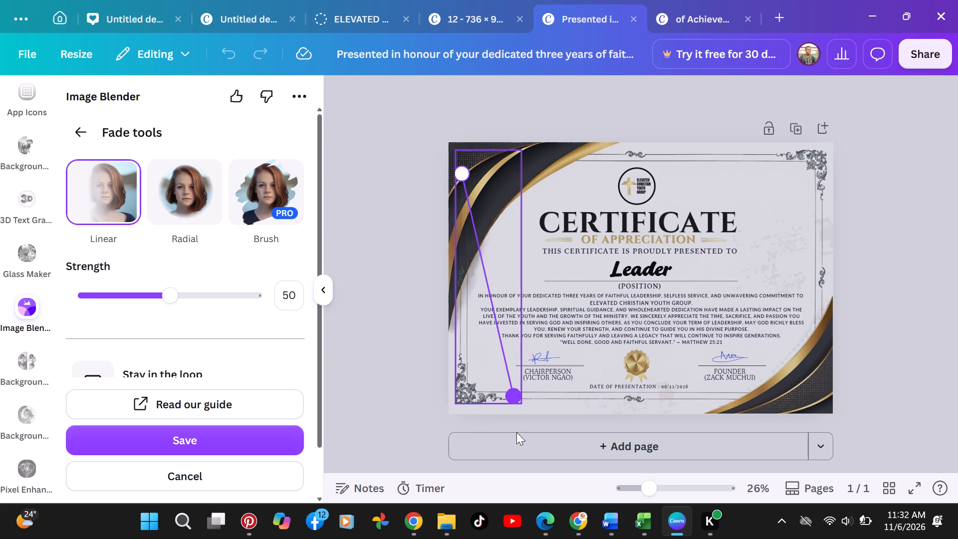
{"action": "left_click_drag", "start_coordinate": [516, 432], "coordinate": [518, 432]}
{"action": "left_click_drag", "start_coordinate": [465, 176], "coordinate": [487, 233]}
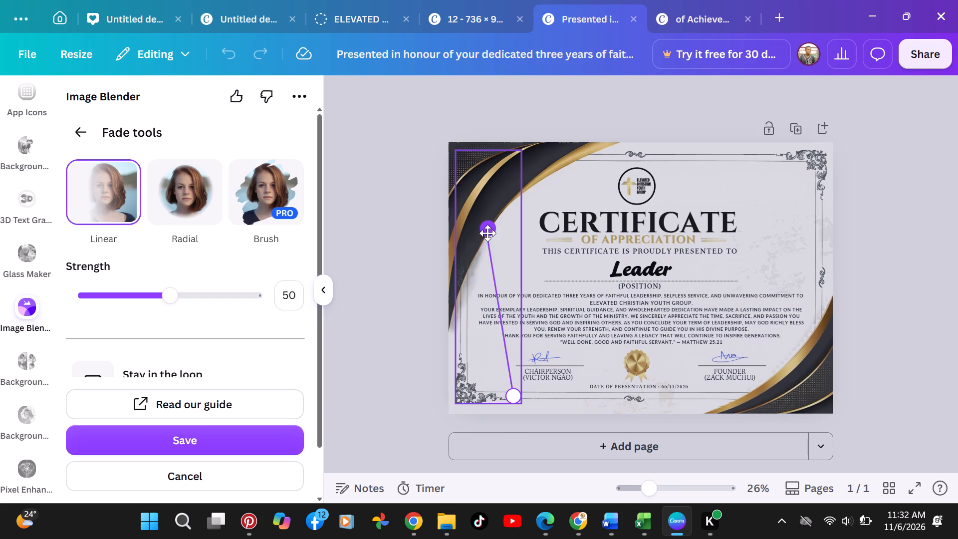
{"action": "left_click_drag", "start_coordinate": [487, 233], "coordinate": [483, 267]}
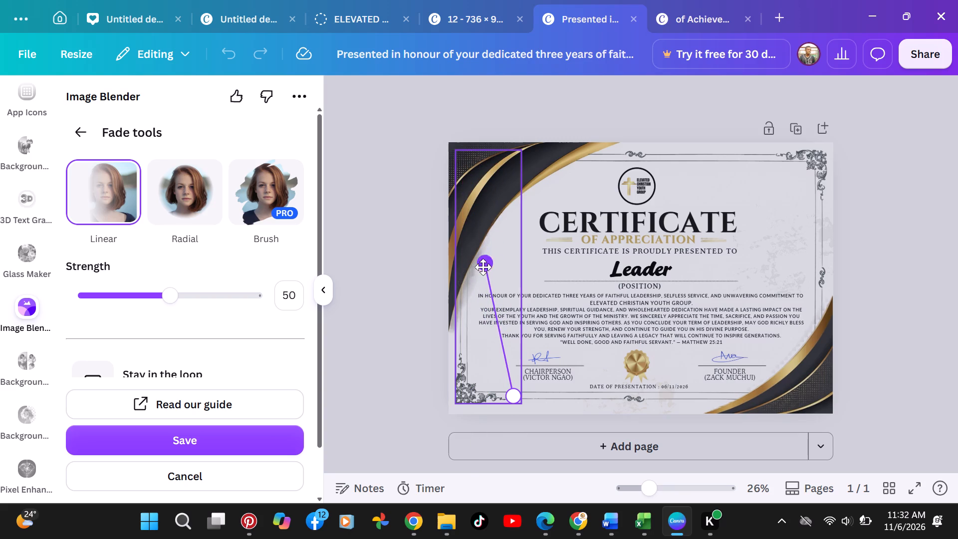
{"action": "left_click_drag", "start_coordinate": [483, 267], "coordinate": [475, 285]}
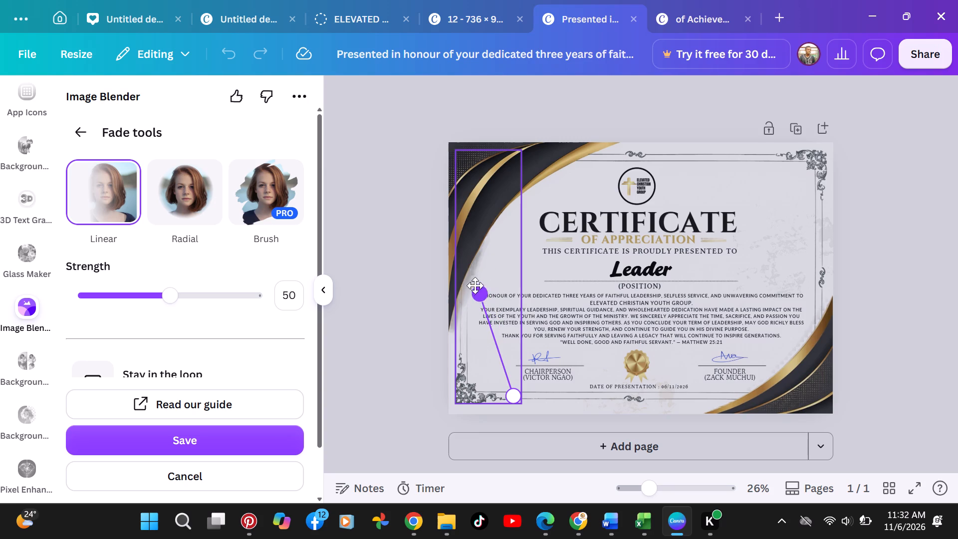
{"action": "left_click_drag", "start_coordinate": [475, 285], "coordinate": [475, 261]}
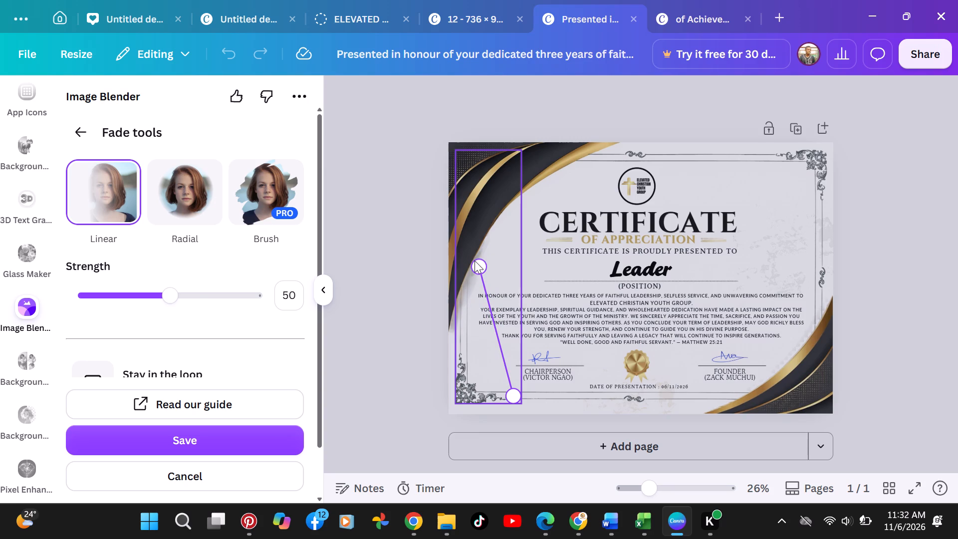
Set the linear fade strength to 100 and lower the fade line's upper end slightly, to about the "(POSITION)" line.
{"action": "left_click_drag", "start_coordinate": [175, 296], "coordinate": [245, 308]}
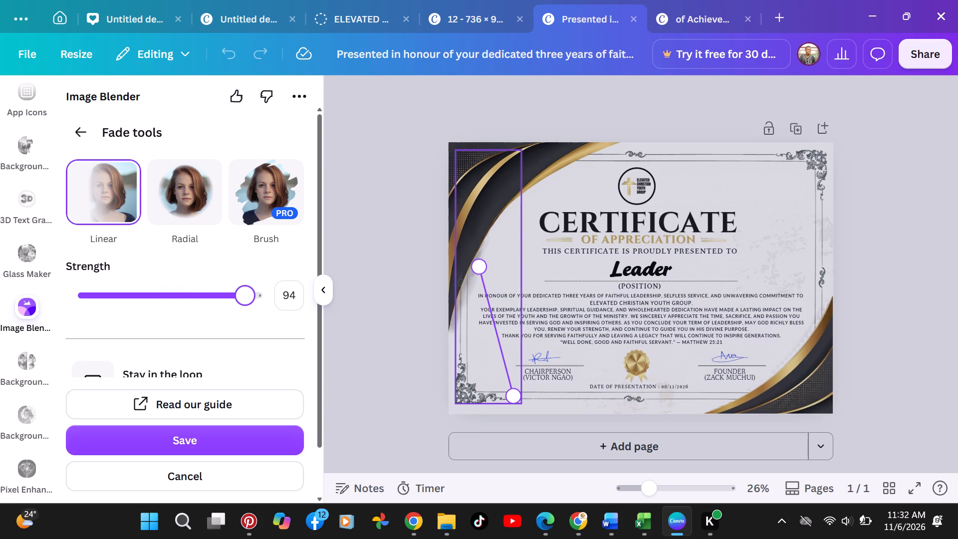
{"action": "left_click_drag", "start_coordinate": [245, 308], "coordinate": [246, 308]}
{"action": "left_click_drag", "start_coordinate": [480, 262], "coordinate": [479, 259]}
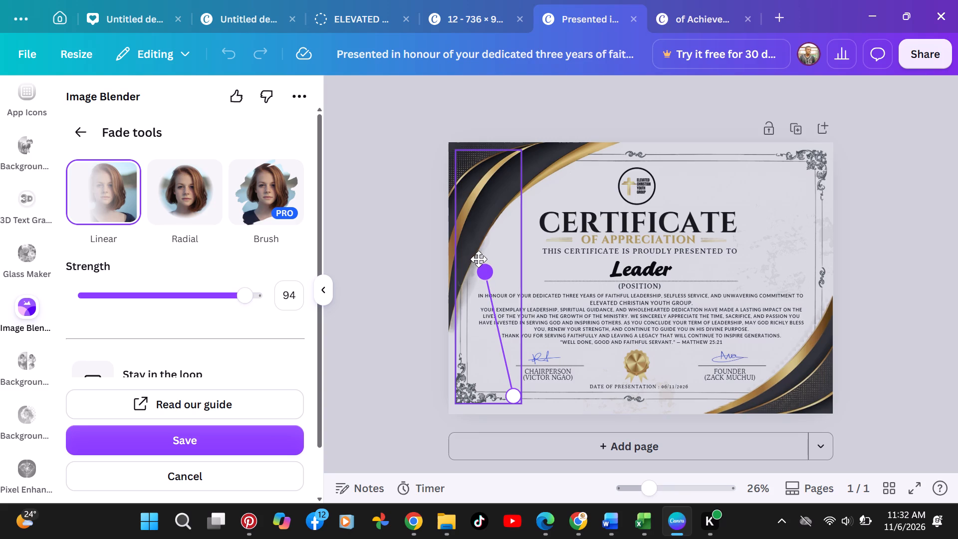
{"action": "left_click_drag", "start_coordinate": [479, 259], "coordinate": [480, 264]}
{"action": "left_click_drag", "start_coordinate": [480, 264], "coordinate": [480, 267]}
{"action": "left_click_drag", "start_coordinate": [250, 294], "coordinate": [298, 293]}
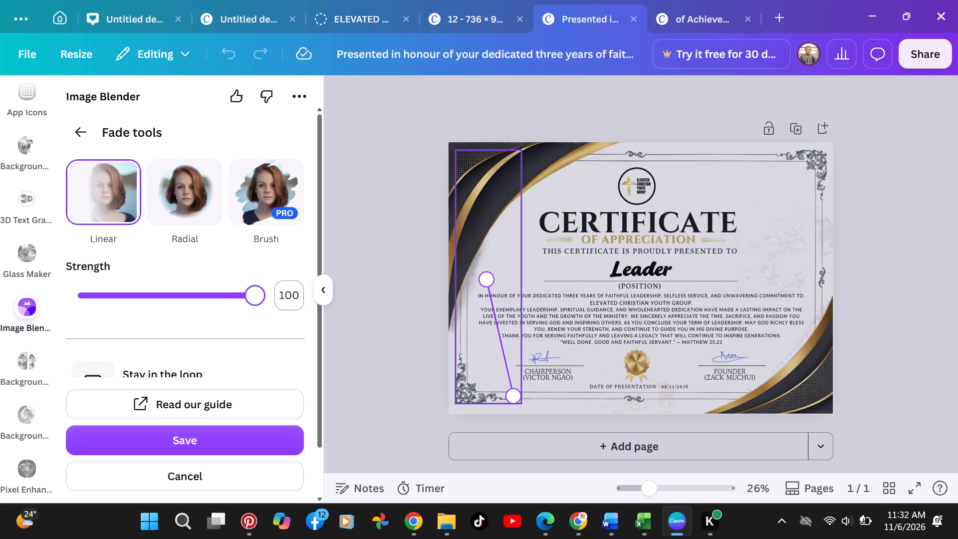
Shorten the left border's linear fade line, raising its lower end to about the "(POSITION)" line and its upper end just above "Leader".
{"action": "left_click_drag", "start_coordinate": [487, 277], "coordinate": [487, 275]}
{"action": "left_click_drag", "start_coordinate": [487, 275], "coordinate": [481, 271]}
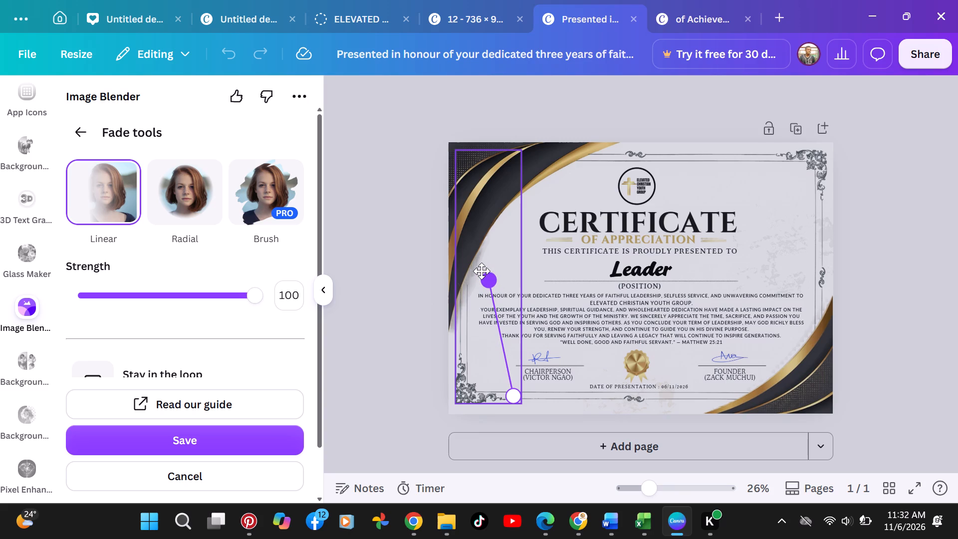
{"action": "left_click_drag", "start_coordinate": [481, 271], "coordinate": [483, 271]}
{"action": "left_click_drag", "start_coordinate": [514, 396], "coordinate": [556, 308]}
{"action": "left_click_drag", "start_coordinate": [487, 282], "coordinate": [484, 278]}
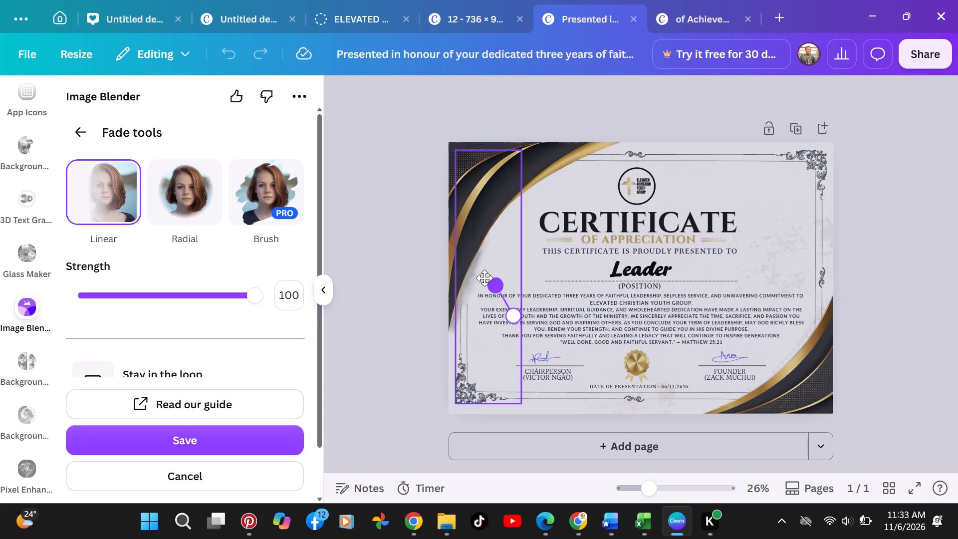
{"action": "left_click_drag", "start_coordinate": [484, 278], "coordinate": [479, 263]}
{"action": "left_click_drag", "start_coordinate": [479, 263], "coordinate": [480, 266]}
{"action": "left_click_drag", "start_coordinate": [517, 316], "coordinate": [517, 278]}
{"action": "left_click_drag", "start_coordinate": [486, 268], "coordinate": [485, 257]}
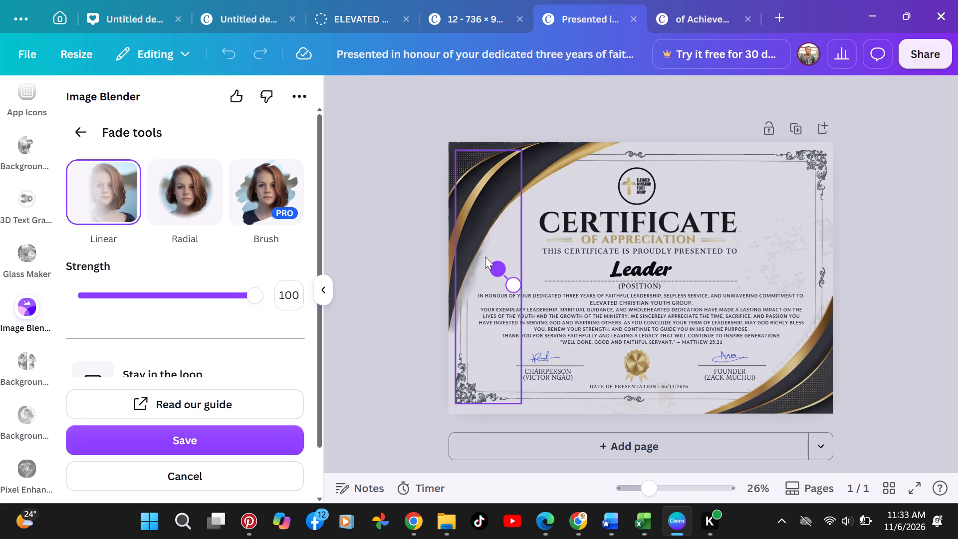
{"action": "left_click_drag", "start_coordinate": [485, 257], "coordinate": [477, 247]}
Raise the left border's fade line further, with its lower end near the top of "Leader" and its upper end near the "proudly presented" line.
{"action": "left_click_drag", "start_coordinate": [517, 285], "coordinate": [519, 269]}
{"action": "left_click_drag", "start_coordinate": [519, 269], "coordinate": [519, 265]}
{"action": "left_click_drag", "start_coordinate": [492, 259], "coordinate": [486, 242]}
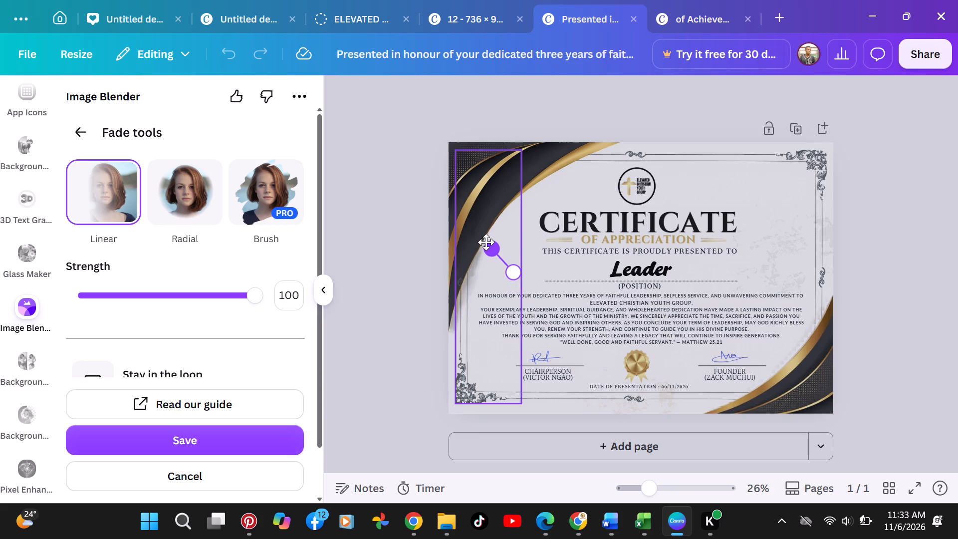
{"action": "left_click_drag", "start_coordinate": [486, 242], "coordinate": [487, 246]}
{"action": "left_click_drag", "start_coordinate": [513, 271], "coordinate": [517, 251]}
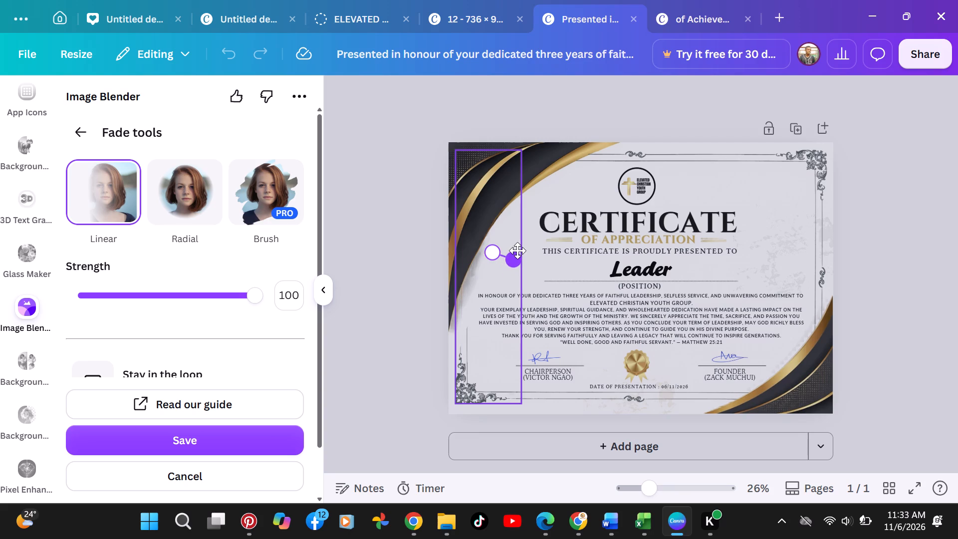
{"action": "left_click_drag", "start_coordinate": [517, 251], "coordinate": [515, 253]}
{"action": "left_click_drag", "start_coordinate": [494, 252], "coordinate": [493, 237]}
{"action": "left_click_drag", "start_coordinate": [493, 237], "coordinate": [493, 241]}
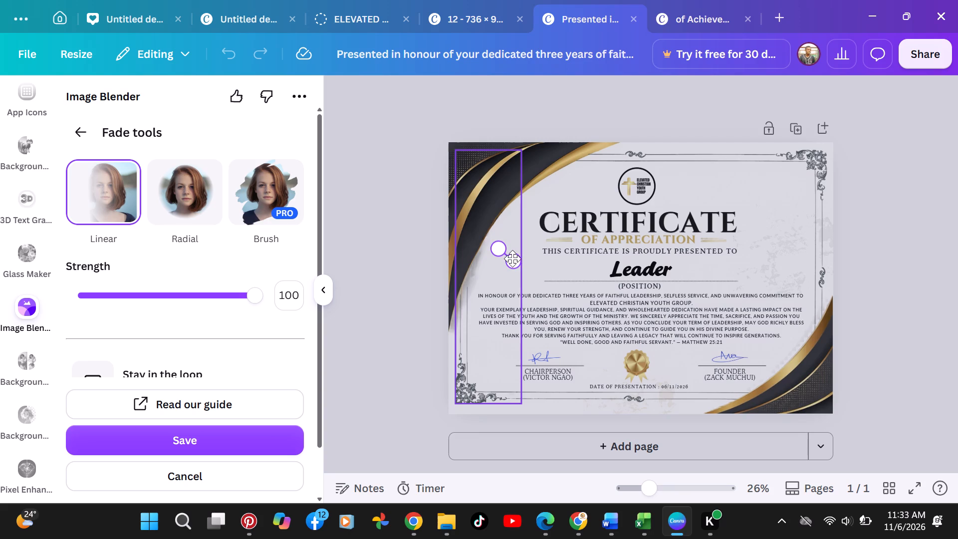
{"action": "left_click_drag", "start_coordinate": [512, 259], "coordinate": [515, 251]}
{"action": "left_click_drag", "start_coordinate": [515, 251], "coordinate": [516, 250]}
Move the fade line's upper end outward to the edge of the black-and-gold curve, and save the faded left border to the certificate.
{"action": "left_click_drag", "start_coordinate": [492, 248], "coordinate": [488, 248]}
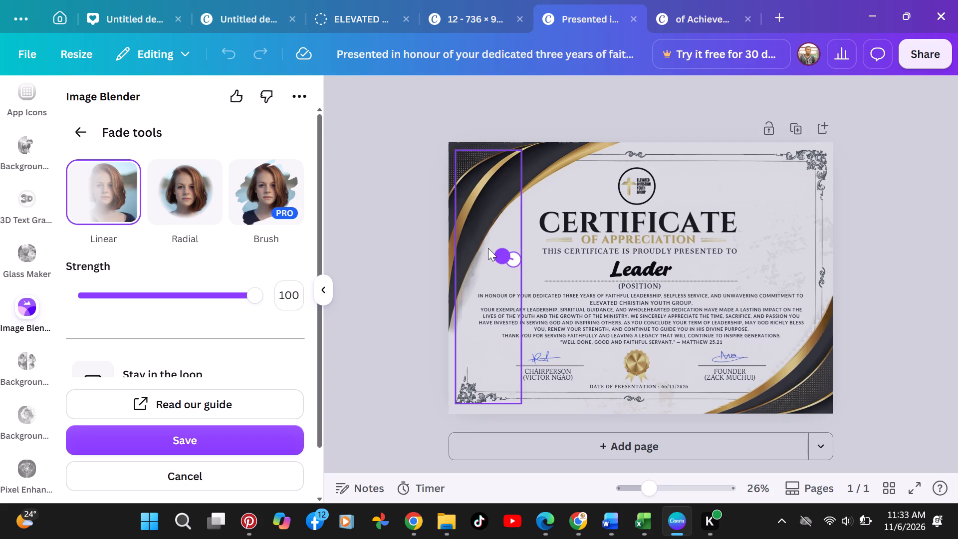
{"action": "left_click_drag", "start_coordinate": [488, 248], "coordinate": [475, 241]}
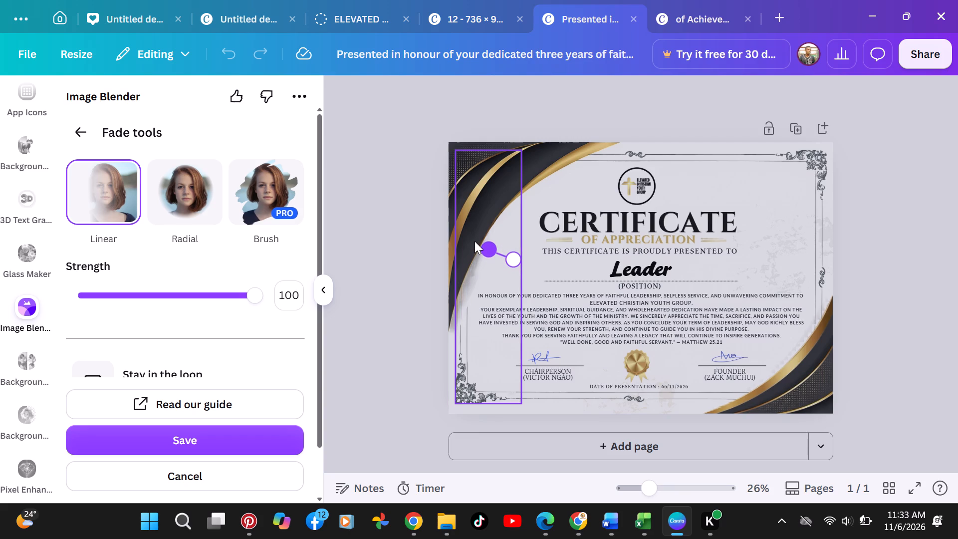
{"action": "left_click_drag", "start_coordinate": [475, 241], "coordinate": [471, 236]}
{"action": "left_click_drag", "start_coordinate": [471, 236], "coordinate": [467, 239]}
{"action": "left_click_drag", "start_coordinate": [467, 239], "coordinate": [467, 236]}
{"action": "left_click_drag", "start_coordinate": [467, 236], "coordinate": [468, 235]}
{"action": "left_click", "coordinate": [235, 444]}
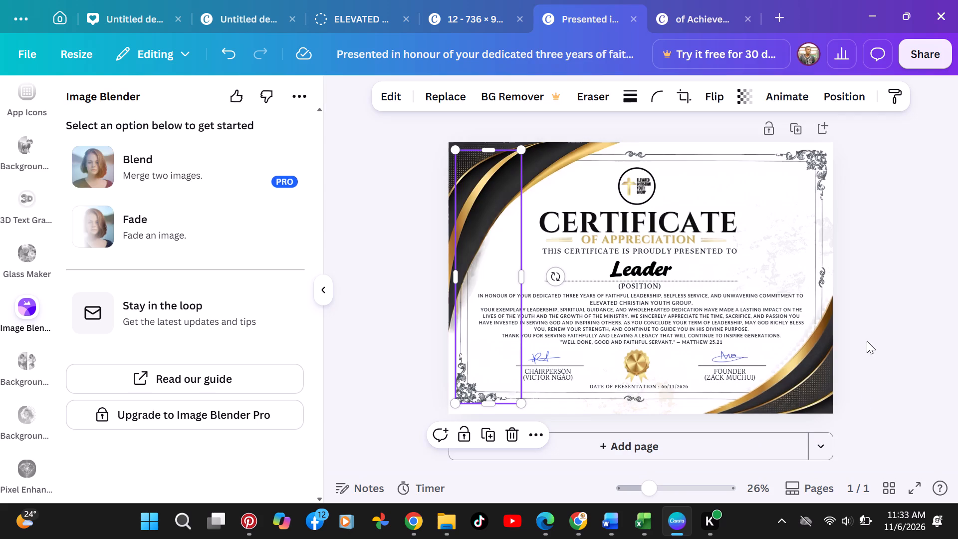
{"action": "left_click", "coordinate": [901, 271]}
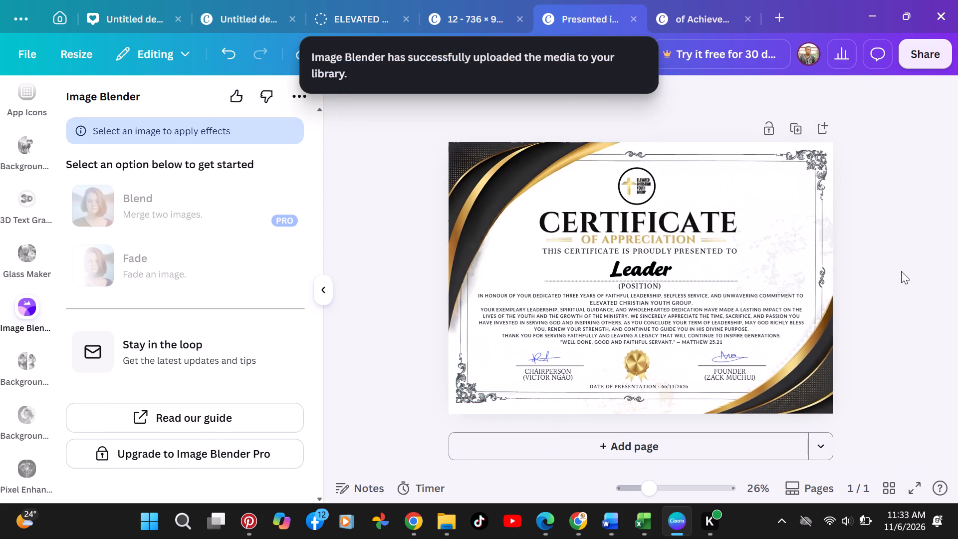
{"action": "left_click", "coordinate": [901, 271]}
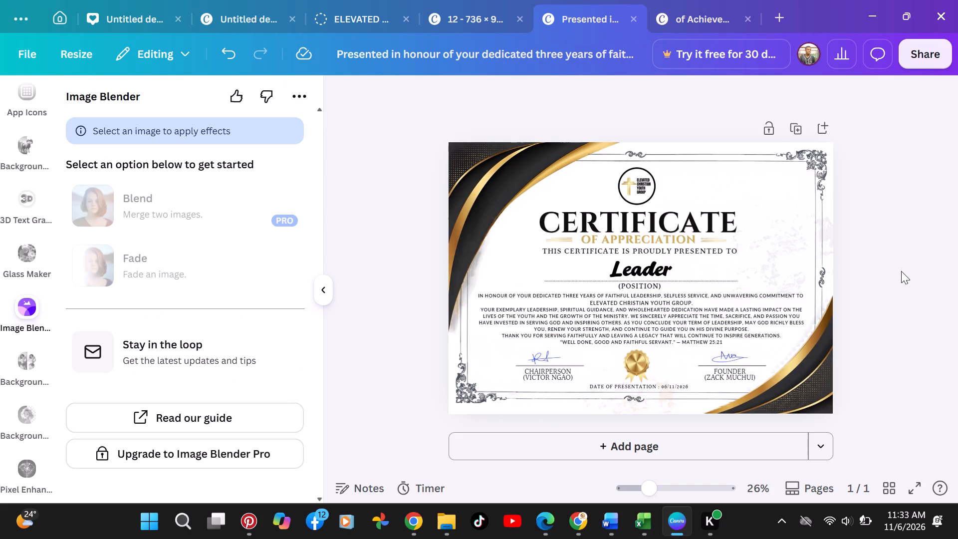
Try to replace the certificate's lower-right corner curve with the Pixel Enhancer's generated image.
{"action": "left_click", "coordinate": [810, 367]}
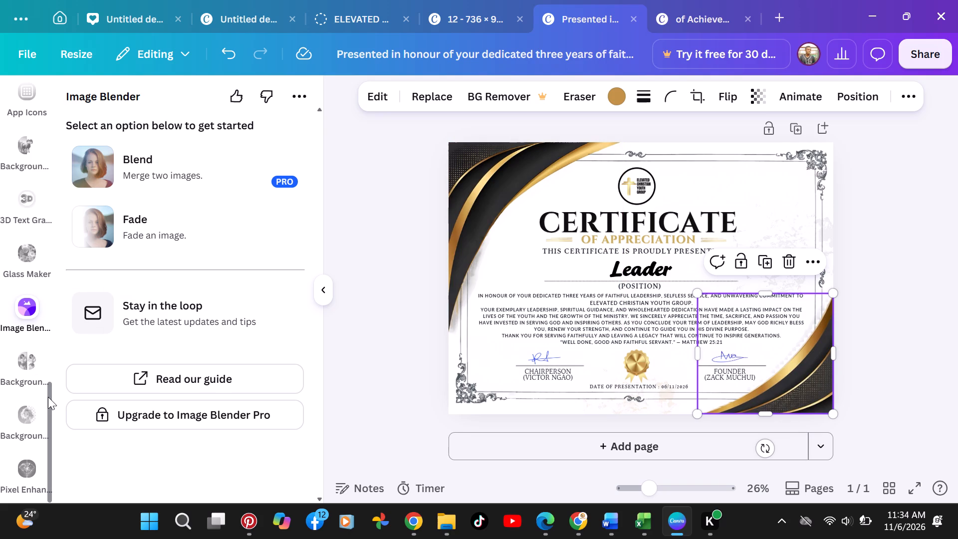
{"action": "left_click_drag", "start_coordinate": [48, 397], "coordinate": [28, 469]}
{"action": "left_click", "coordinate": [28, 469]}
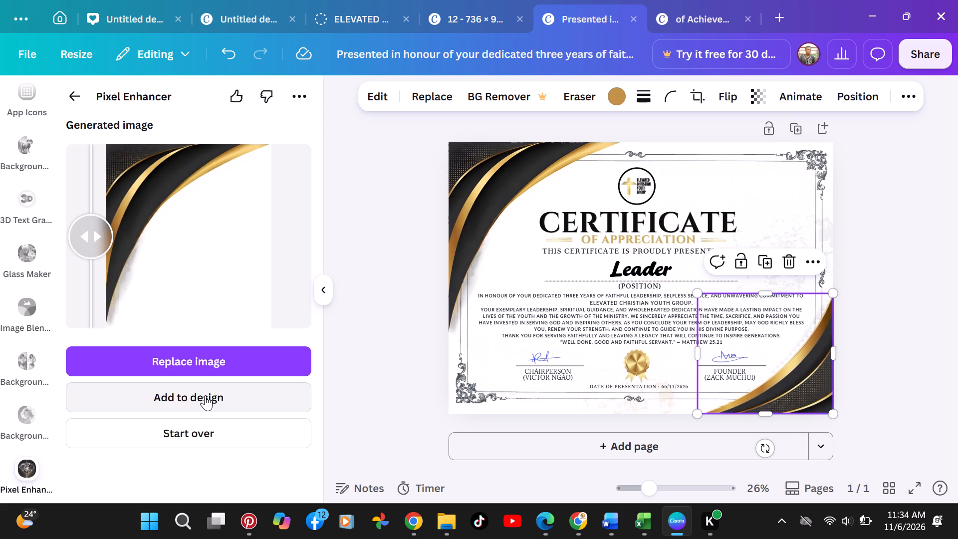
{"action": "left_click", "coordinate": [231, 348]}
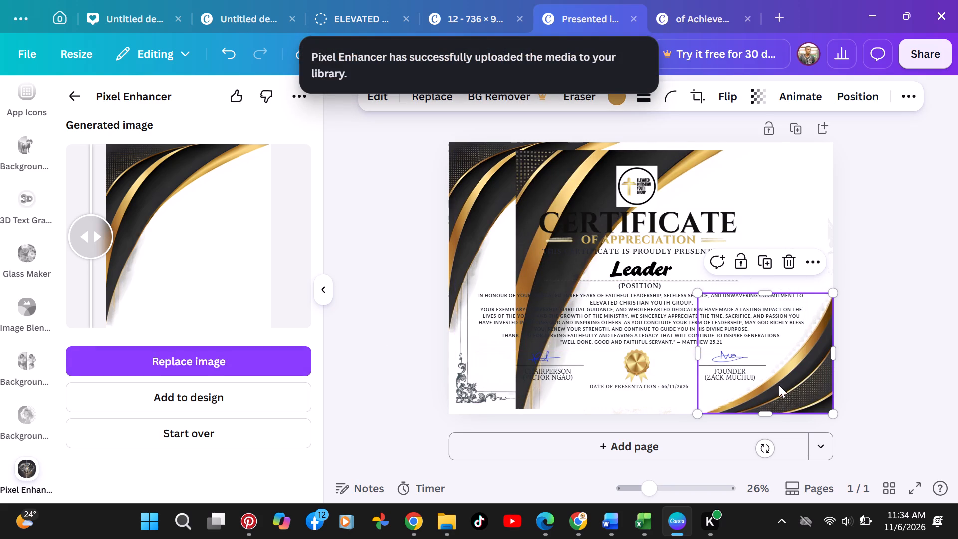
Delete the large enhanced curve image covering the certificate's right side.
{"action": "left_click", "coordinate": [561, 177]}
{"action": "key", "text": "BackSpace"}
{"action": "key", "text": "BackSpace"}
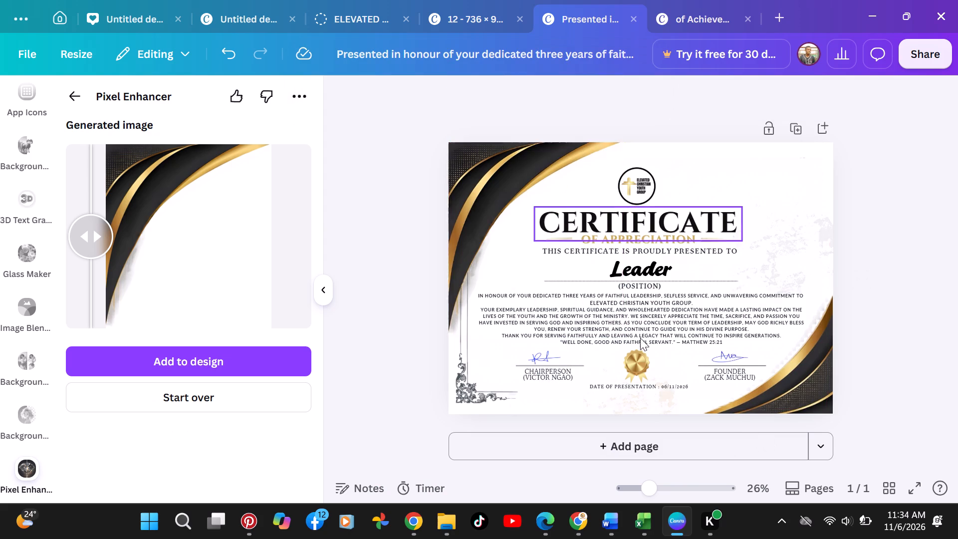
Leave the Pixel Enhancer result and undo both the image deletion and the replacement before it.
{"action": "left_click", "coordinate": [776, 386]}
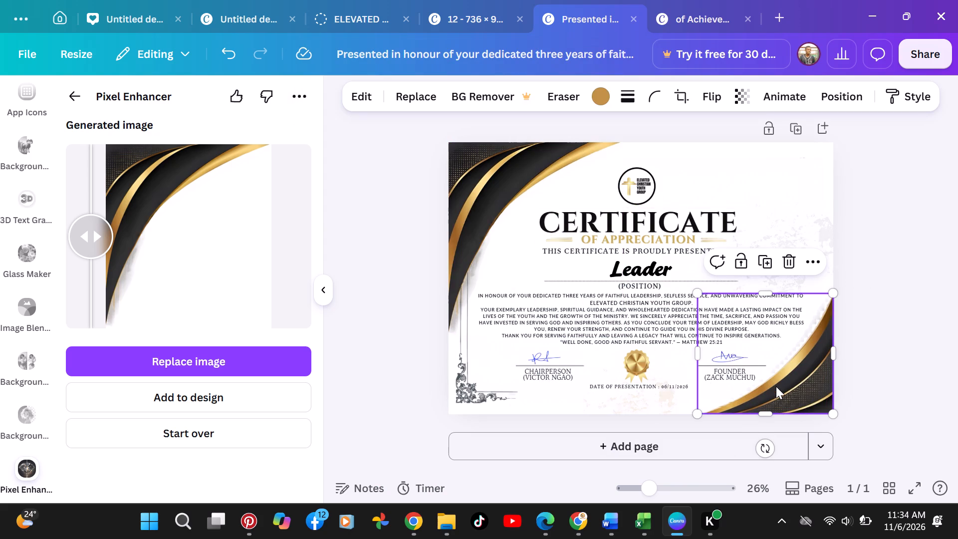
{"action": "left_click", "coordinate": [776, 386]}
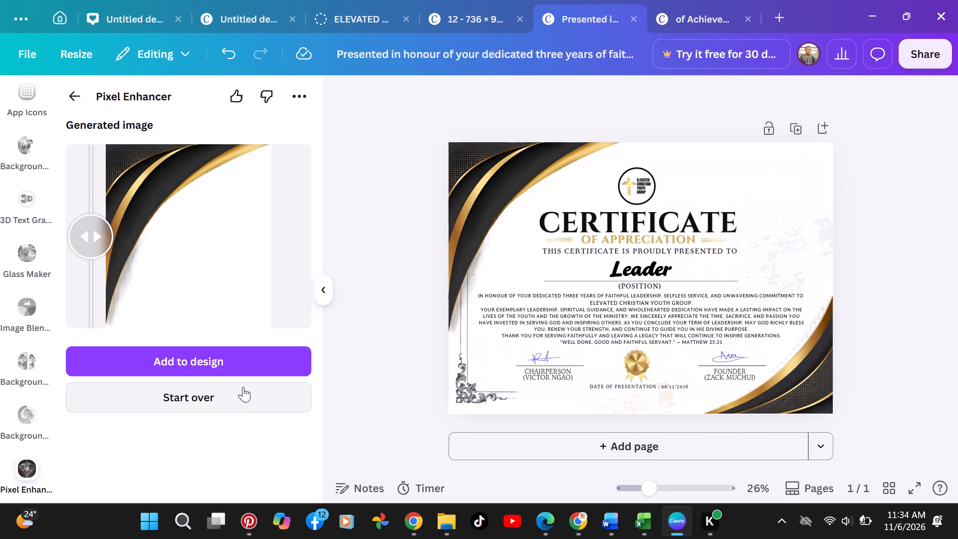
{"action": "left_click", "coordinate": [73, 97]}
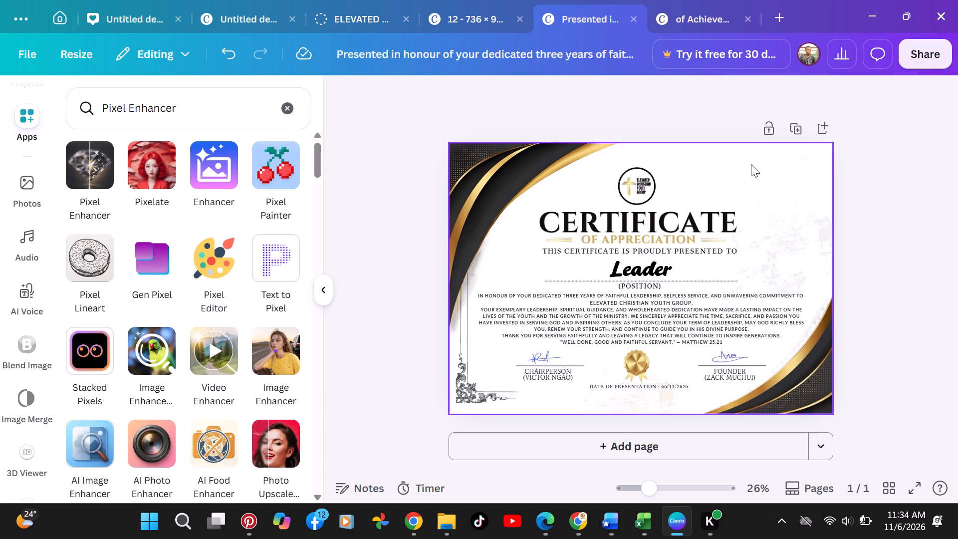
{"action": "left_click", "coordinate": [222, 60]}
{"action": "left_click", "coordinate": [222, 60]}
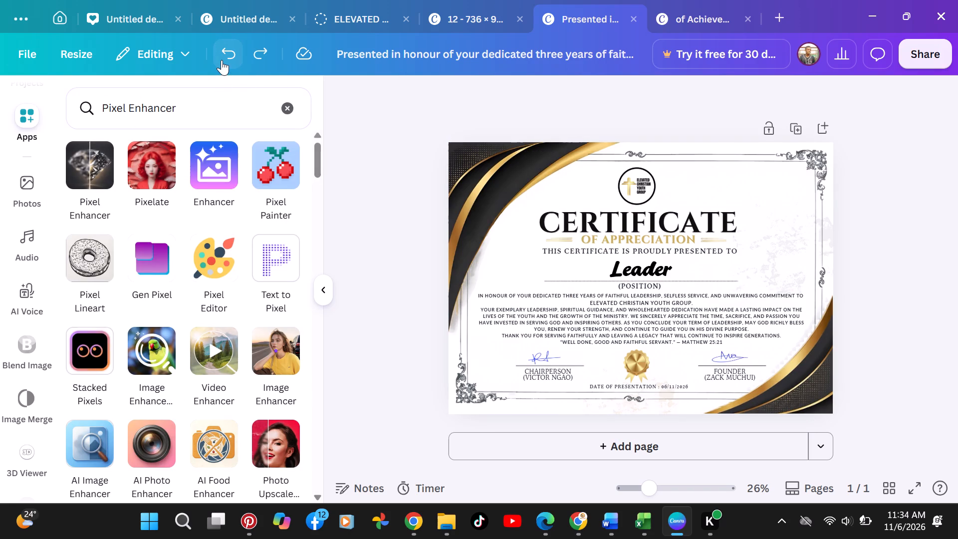
Reopen Pixel Enhancer and replace the lower-right corner curve with the generated image.
{"action": "left_click", "coordinate": [86, 177]}
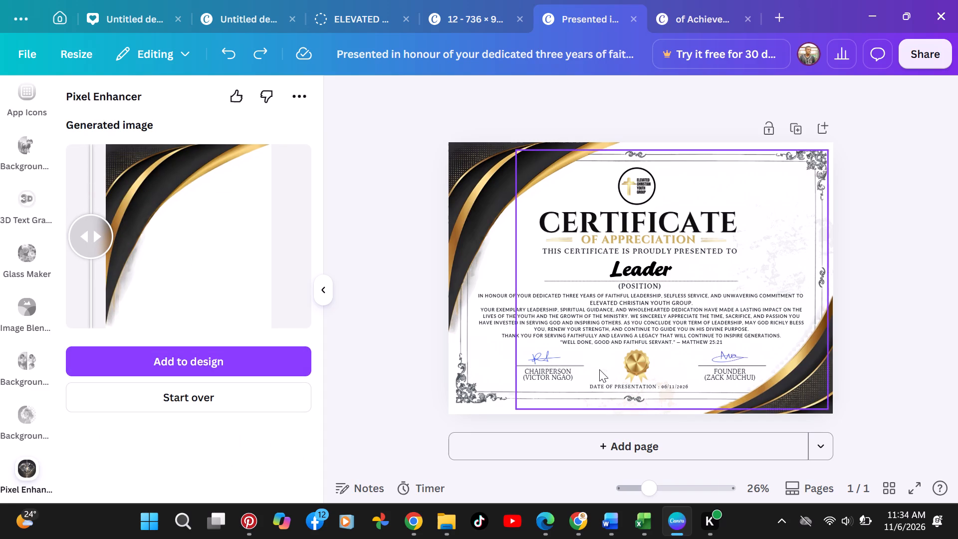
{"action": "left_click", "coordinate": [810, 384]}
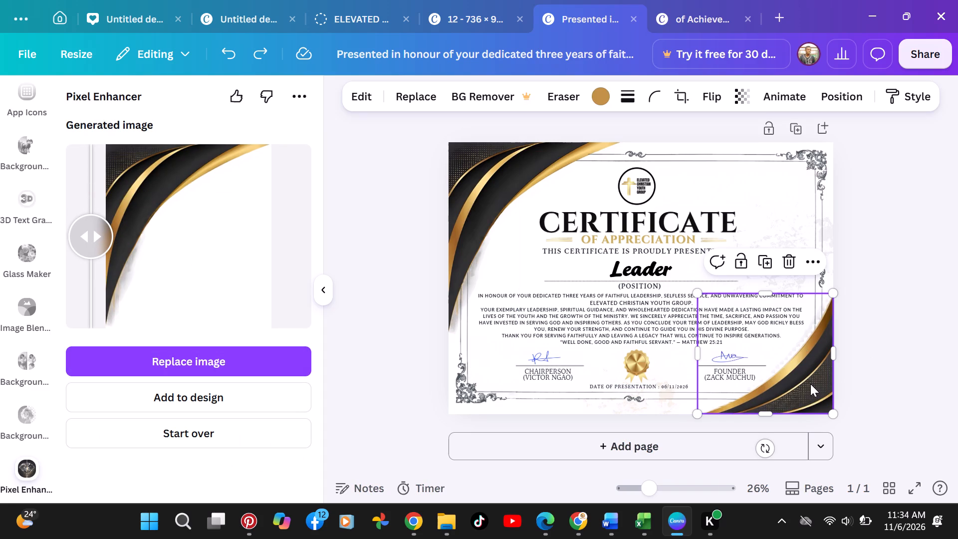
{"action": "left_click", "coordinate": [302, 364]}
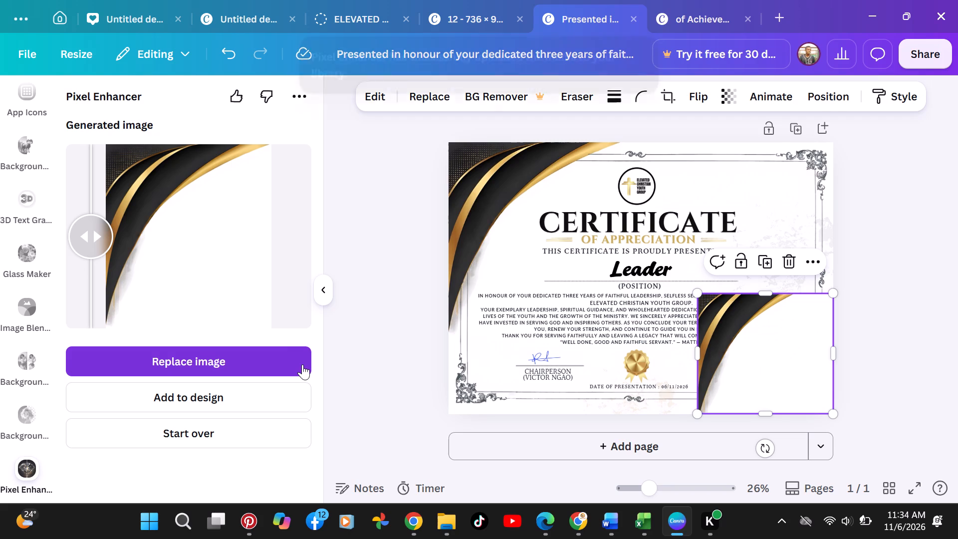
Undo the enhanced-image replacement and delete the original curve from the certificate's lower-right corner.
{"action": "left_click", "coordinate": [226, 61]}
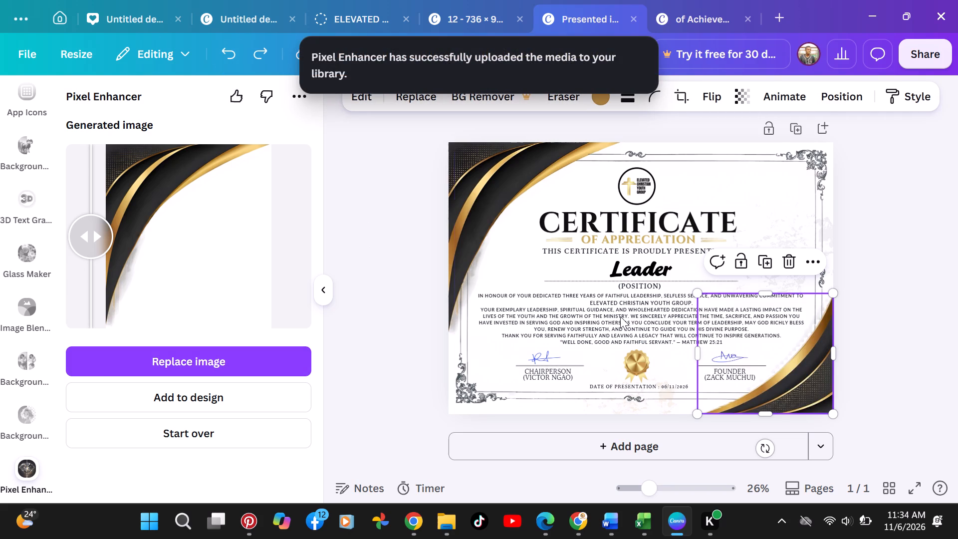
{"action": "left_click", "coordinate": [779, 380]}
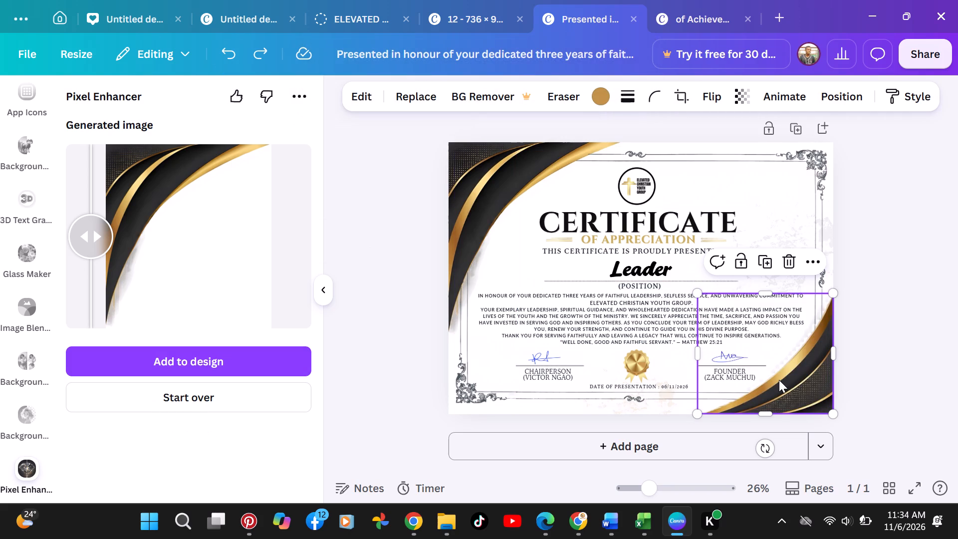
{"action": "key", "text": "BackSpace"}
{"action": "key", "text": "BackSpace"}
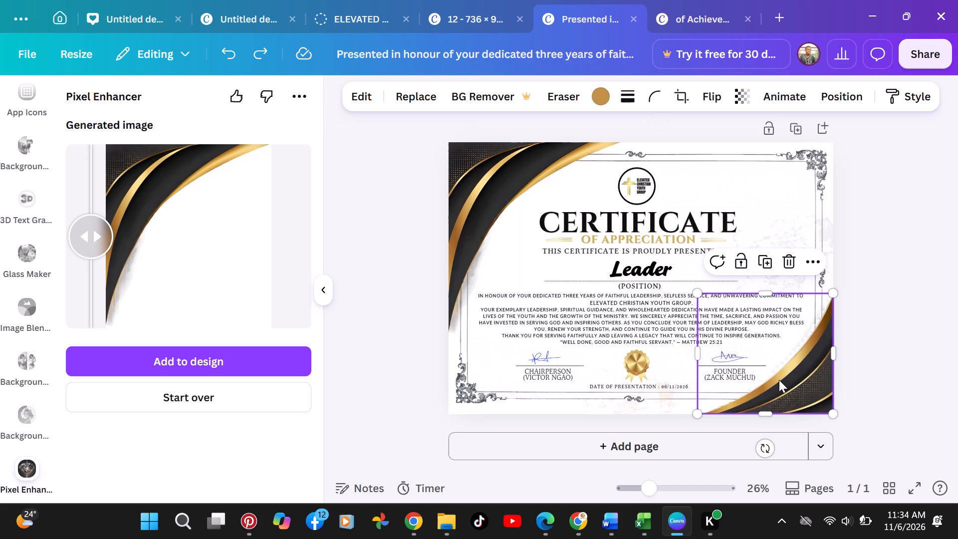
{"action": "key", "text": "BackSpace"}
{"action": "left_click", "coordinate": [779, 380]}
{"action": "key", "text": "BackSpace"}
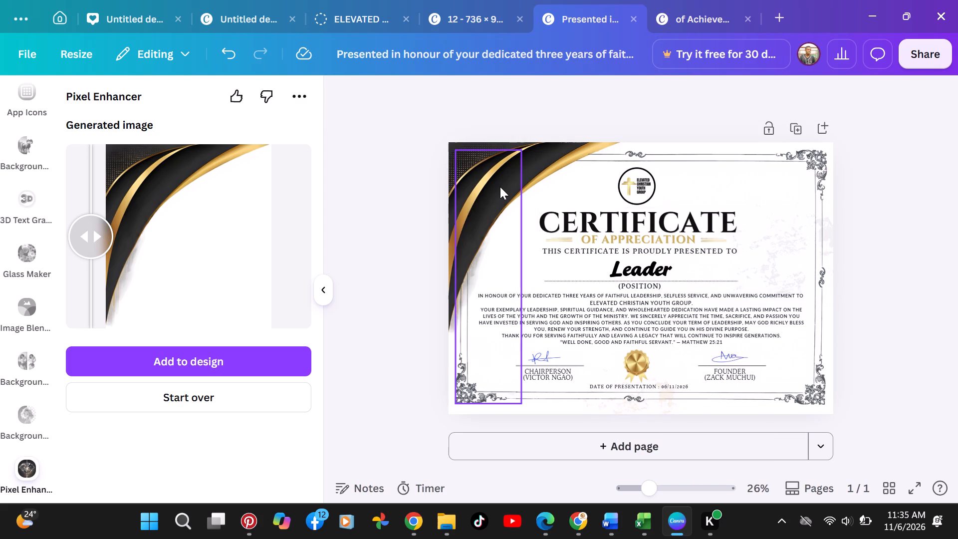
Duplicate the certificate's upper-left corner curve, pull the copy clear of the original and rotate it to -180°.
{"action": "left_click", "coordinate": [469, 143]}
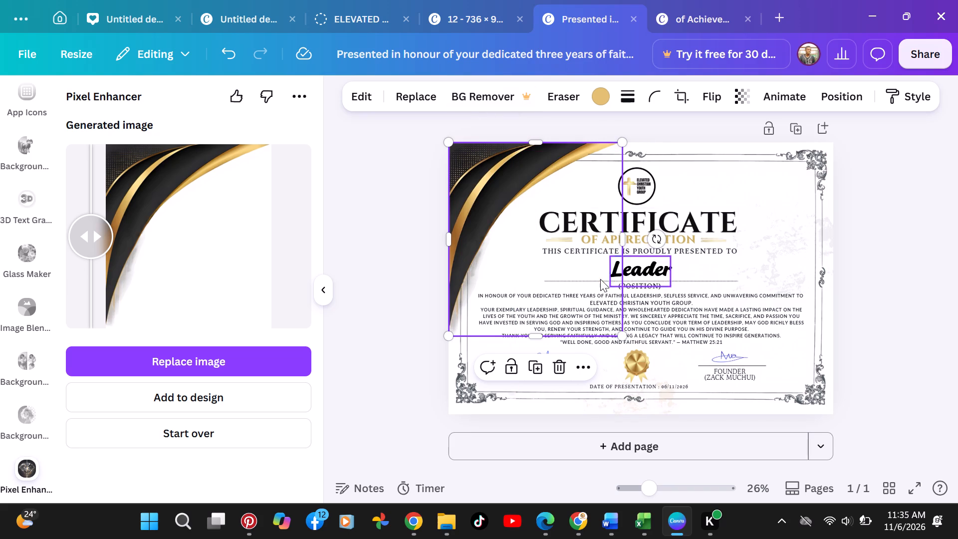
{"action": "left_click", "coordinate": [543, 371]}
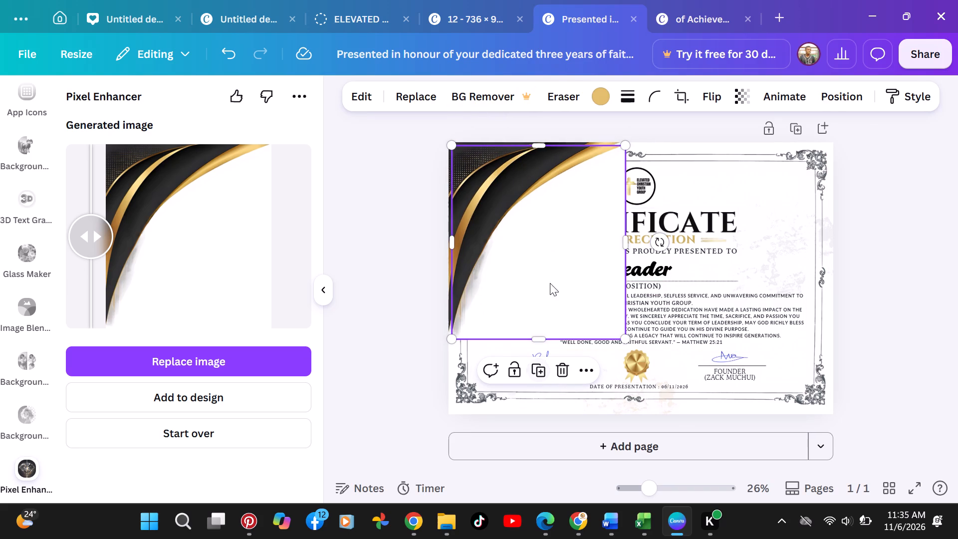
{"action": "left_click_drag", "start_coordinate": [545, 284], "coordinate": [642, 306]}
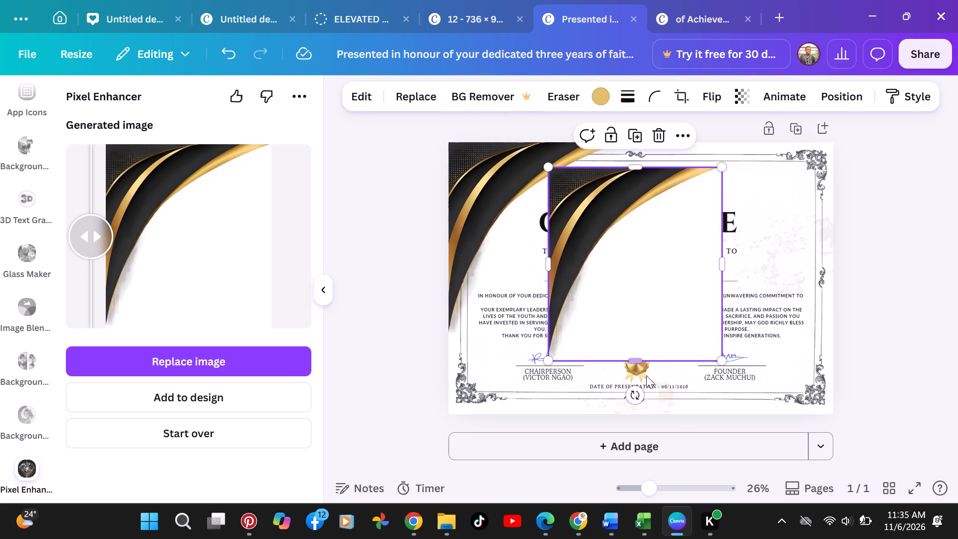
{"action": "left_click_drag", "start_coordinate": [636, 397], "coordinate": [621, 204]}
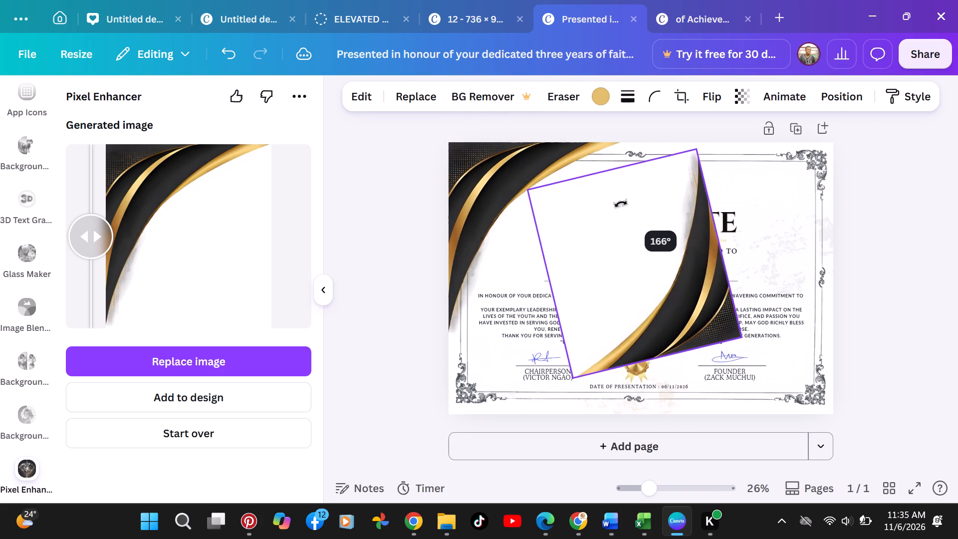
{"action": "left_click_drag", "start_coordinate": [621, 204], "coordinate": [628, 192]}
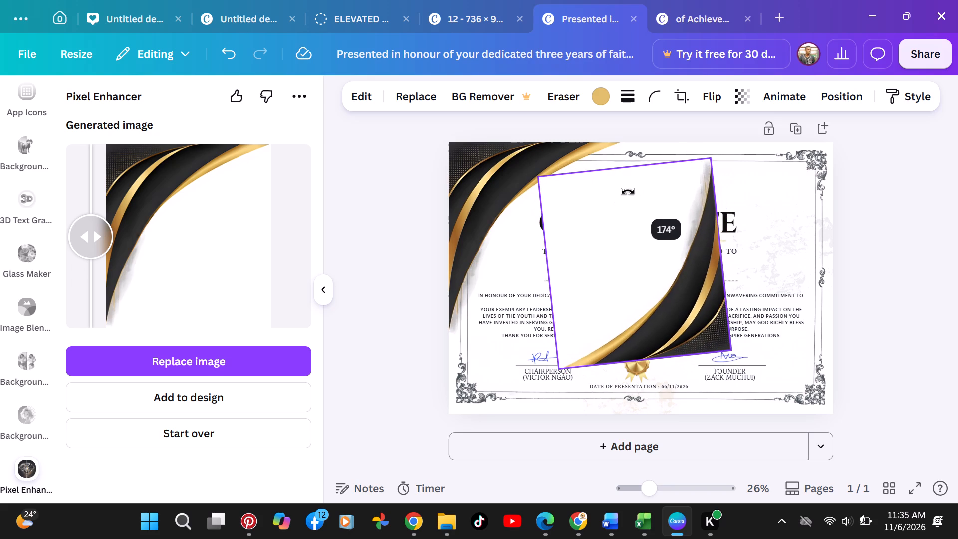
{"action": "left_click_drag", "start_coordinate": [628, 192], "coordinate": [637, 190]}
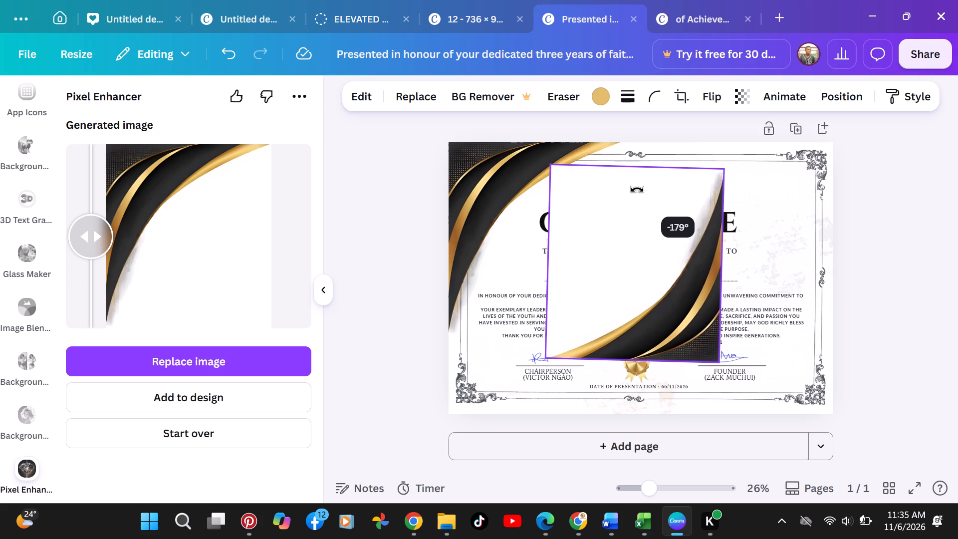
{"action": "left_click_drag", "start_coordinate": [637, 190], "coordinate": [636, 190]}
Fit the rotated curve copy into the certificate's lower-right corner, scaled down to about 696 × 775 px.
{"action": "left_click_drag", "start_coordinate": [647, 278], "coordinate": [747, 325]}
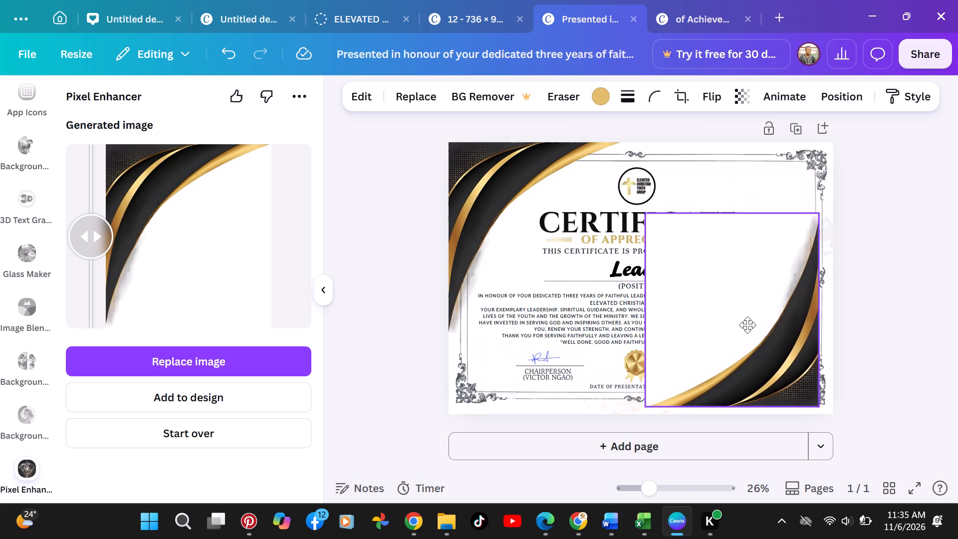
{"action": "left_click_drag", "start_coordinate": [747, 325], "coordinate": [758, 329]}
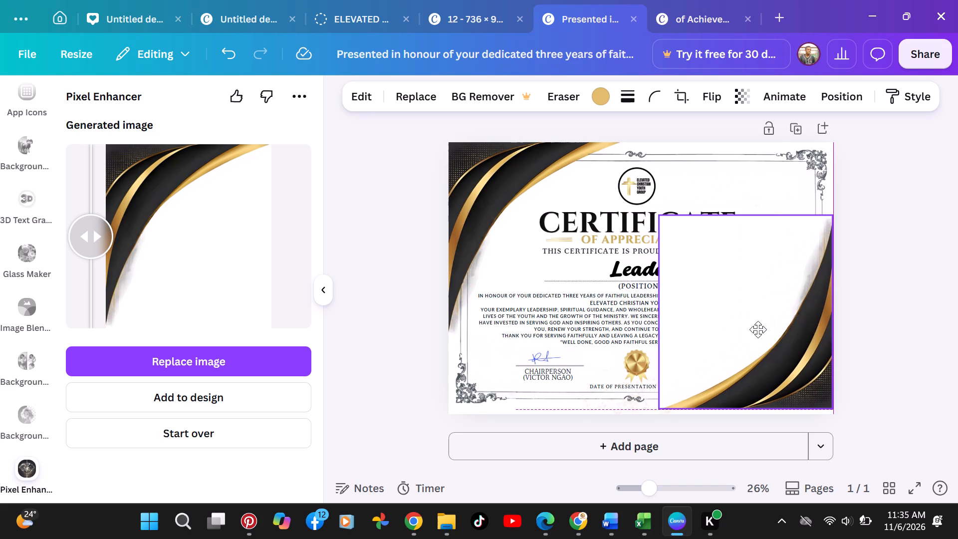
{"action": "left_click_drag", "start_coordinate": [758, 329], "coordinate": [761, 332]}
{"action": "left_click_drag", "start_coordinate": [659, 222], "coordinate": [703, 246]}
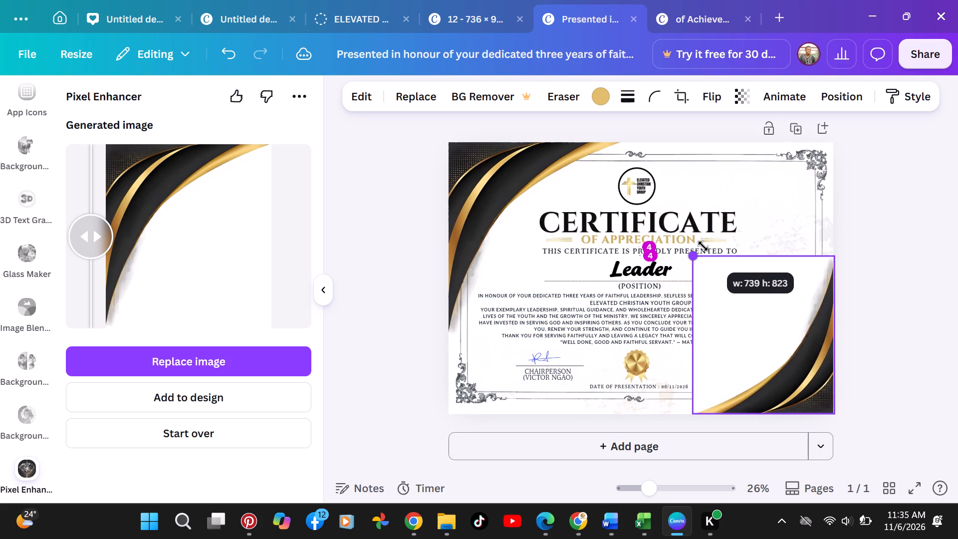
{"action": "left_click_drag", "start_coordinate": [703, 246], "coordinate": [710, 258]}
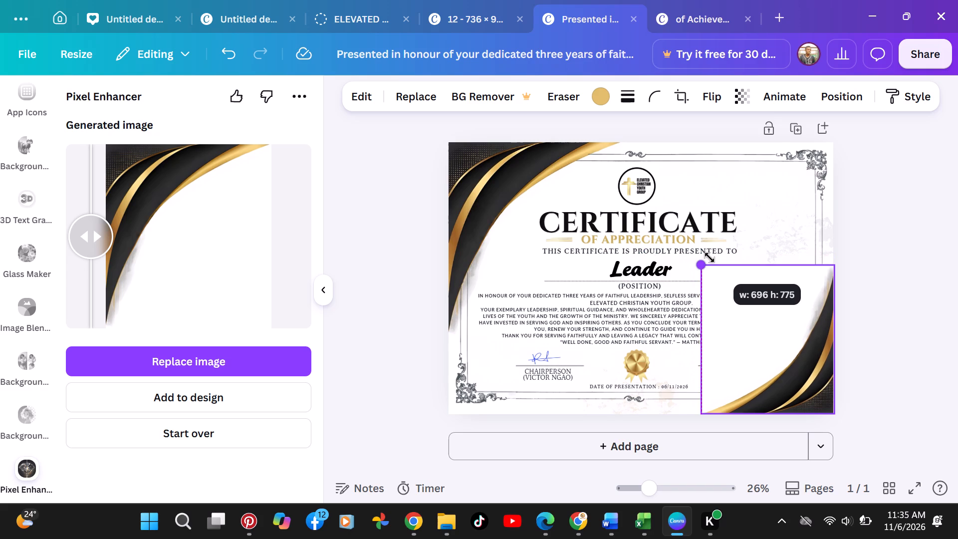
{"action": "left_click_drag", "start_coordinate": [710, 258], "coordinate": [710, 259]}
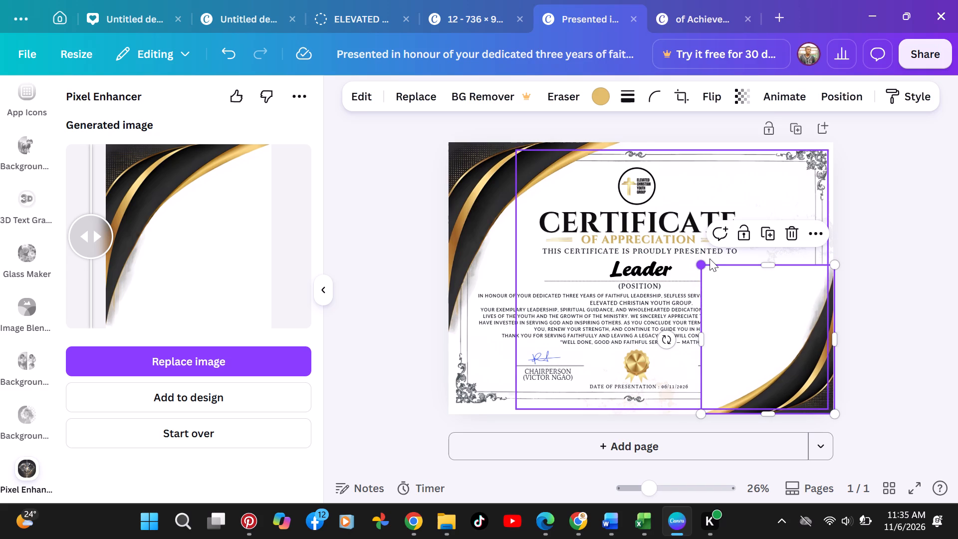
{"action": "left_click", "coordinate": [911, 315]}
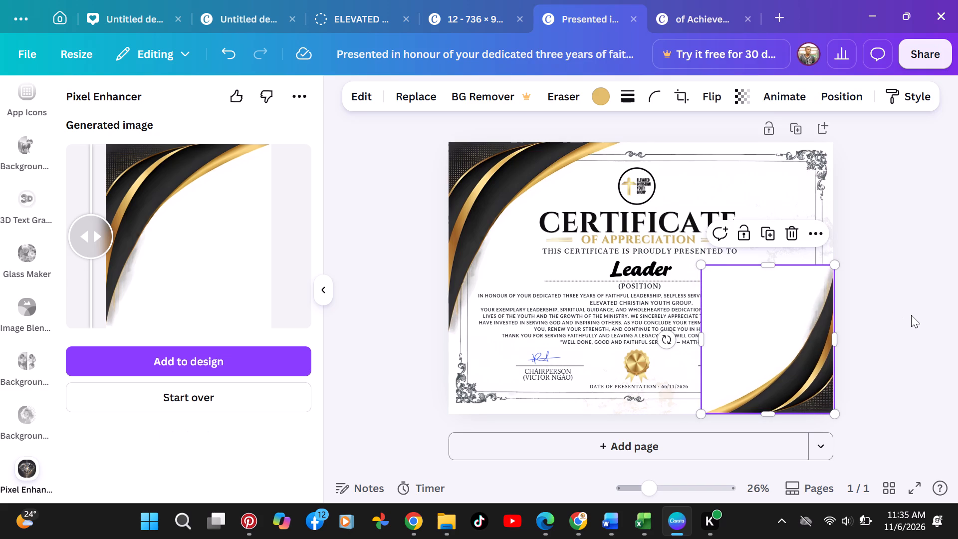
Send the lower-right curve copy backward behind the certificate's text, founder signature and ornamental border.
{"action": "left_click", "coordinate": [813, 343]}
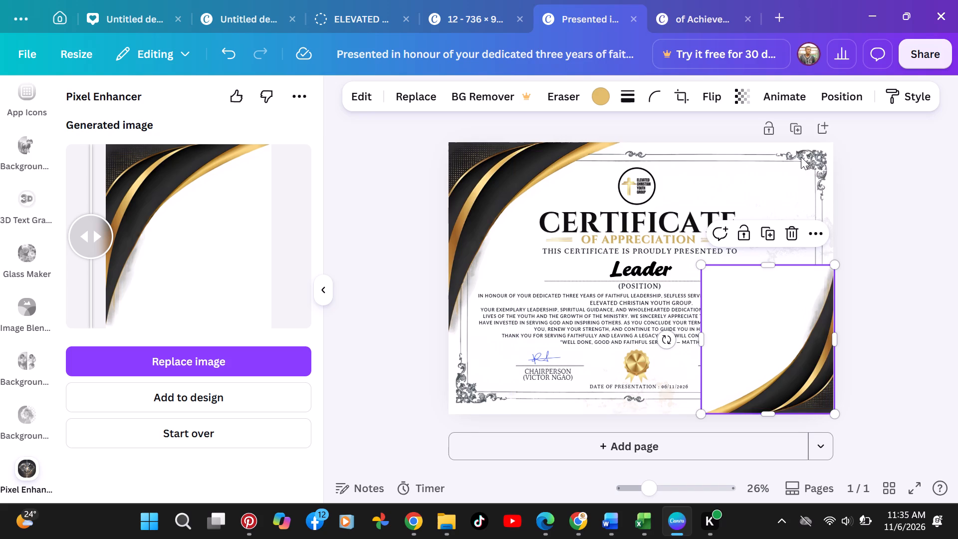
{"action": "left_click", "coordinate": [838, 94]}
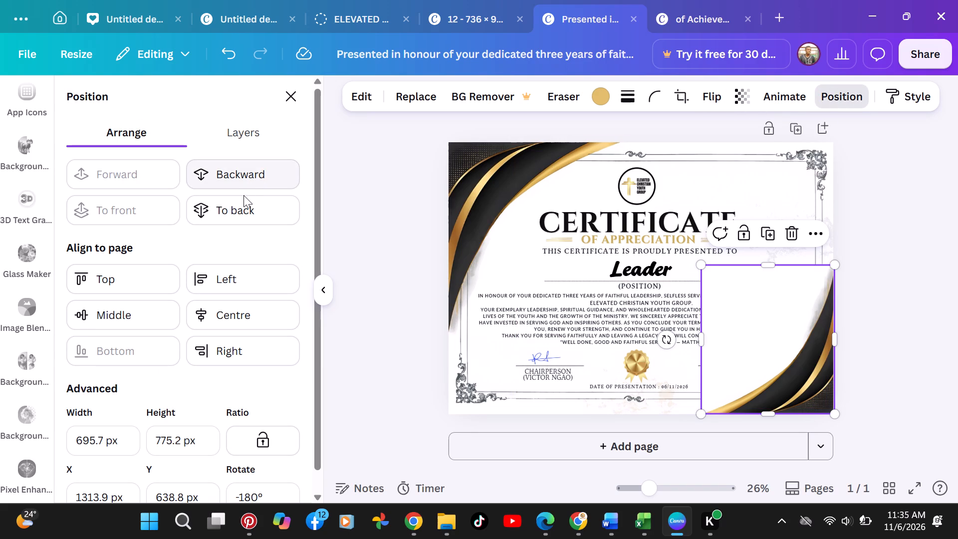
{"action": "triple_click", "coordinate": [257, 165]}
{"action": "triple_click", "coordinate": [257, 165]}
{"action": "double_click", "coordinate": [257, 165]}
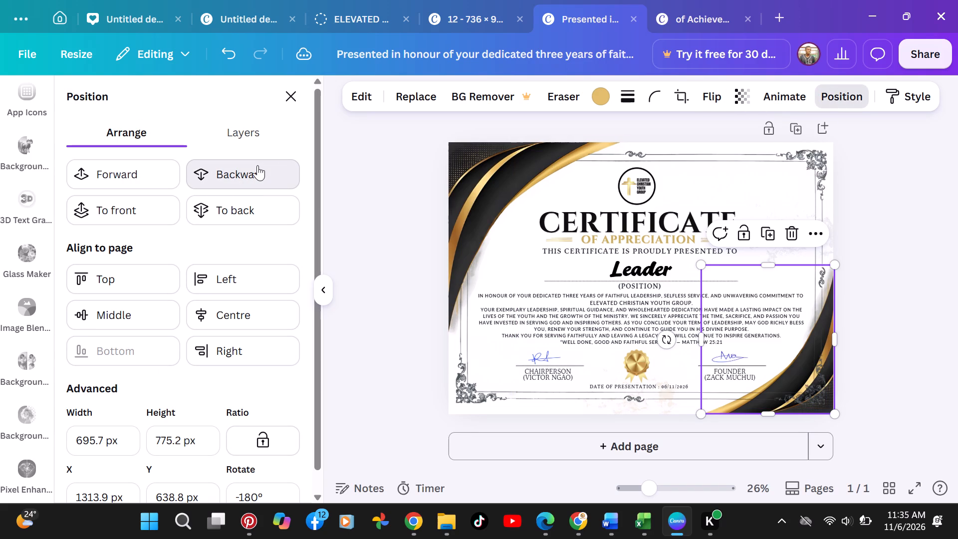
{"action": "left_click", "coordinate": [257, 165]}
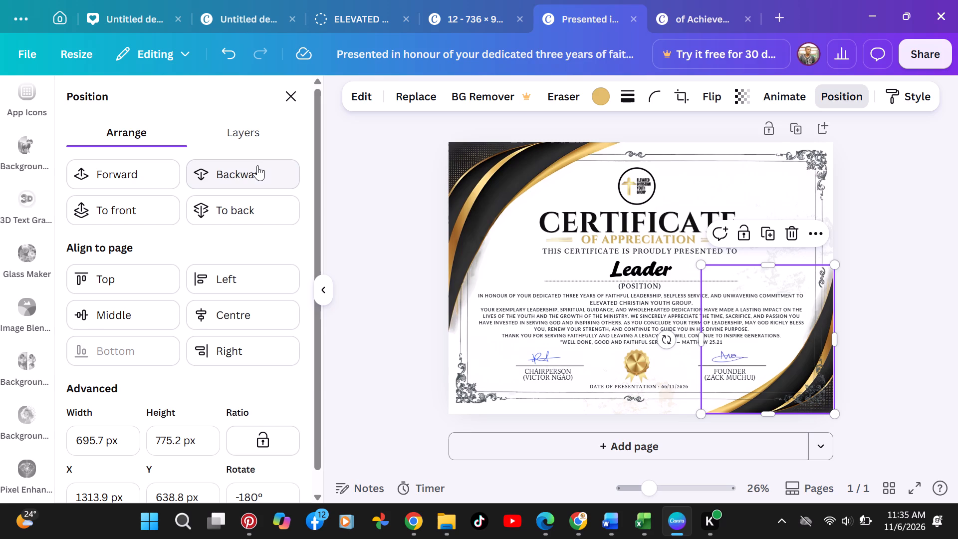
{"action": "left_click", "coordinate": [882, 316]}
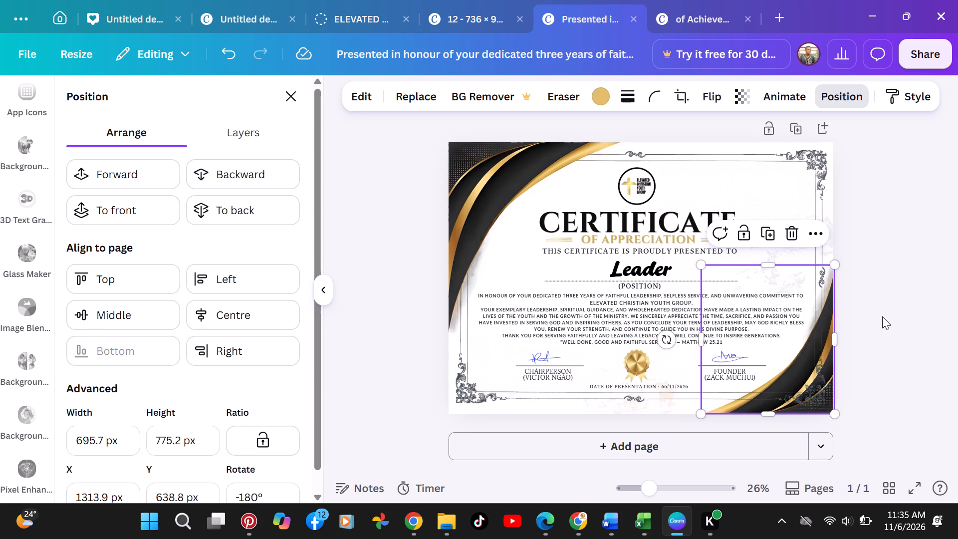
{"action": "left_click", "coordinate": [882, 316]}
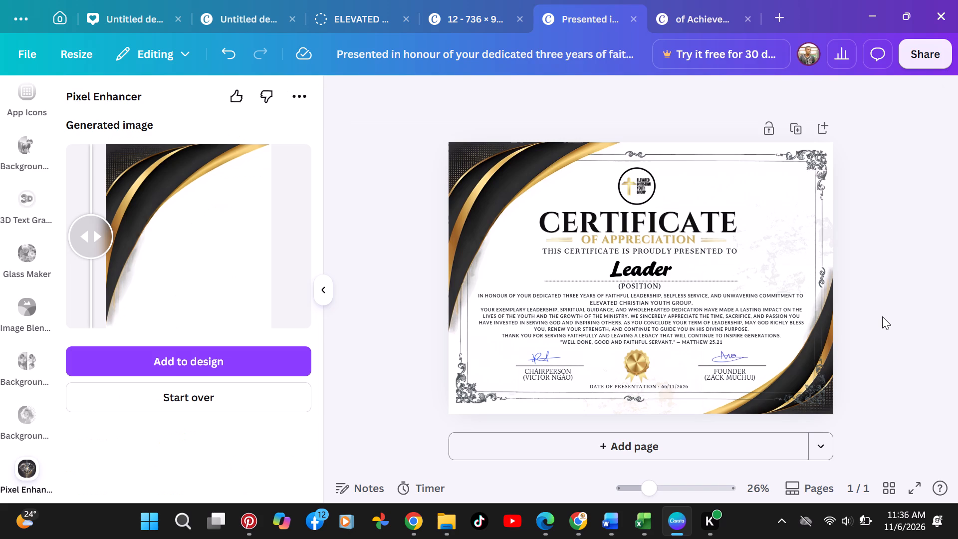
Start a radial Image Blender fade on the right-hand ornamental border, widen it toward the lower-right corner and set strength to 100.
{"action": "left_click", "coordinate": [818, 390]}
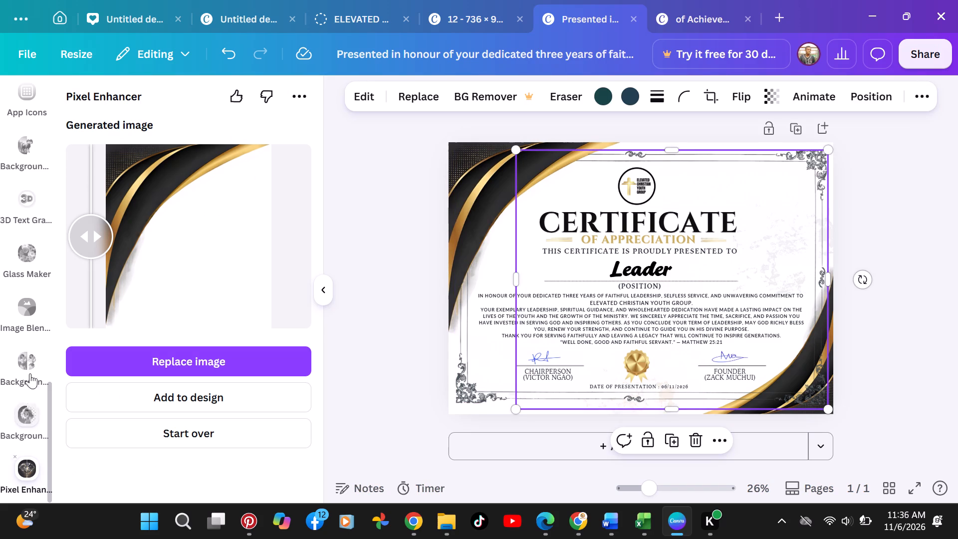
{"action": "left_click", "coordinate": [28, 320]}
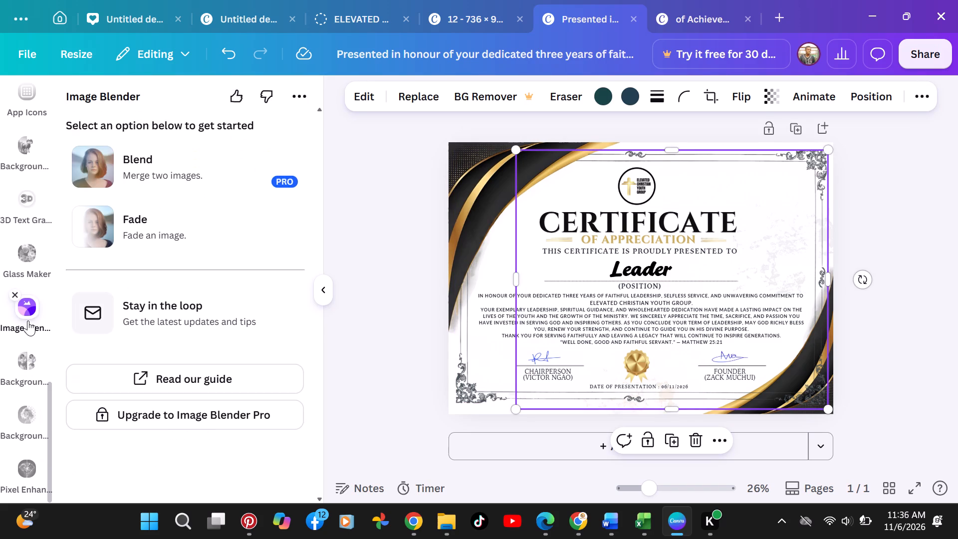
{"action": "left_click", "coordinate": [151, 223]}
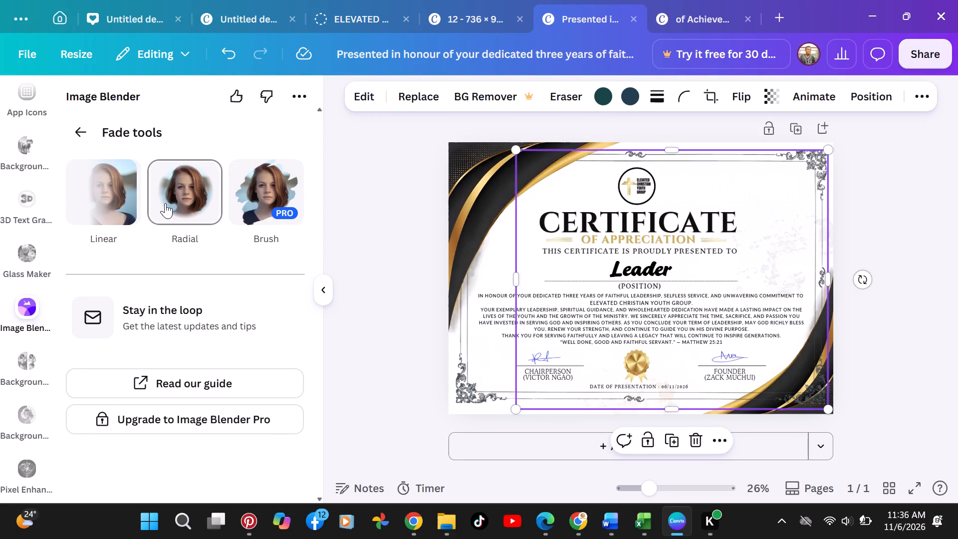
{"action": "left_click", "coordinate": [174, 207]}
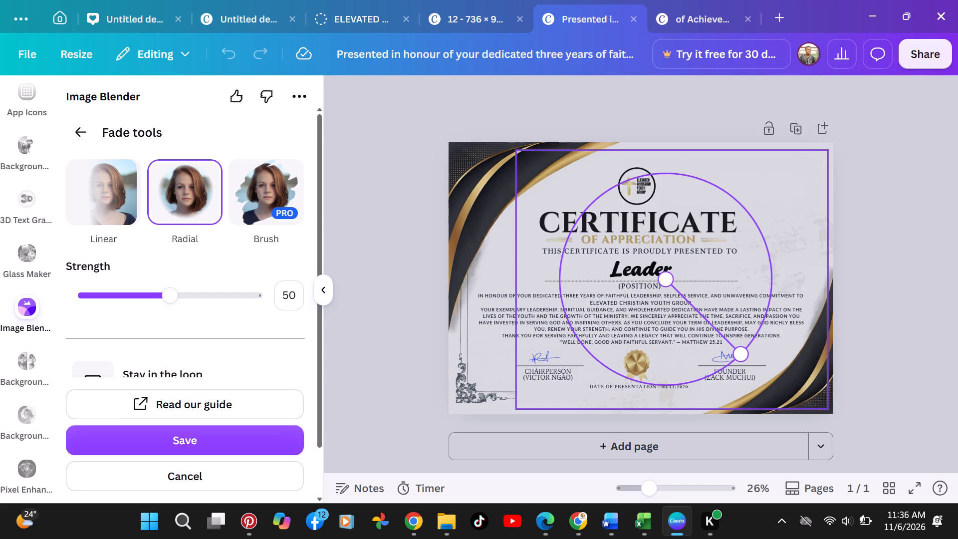
{"action": "left_click", "coordinate": [736, 354]}
{"action": "left_click_drag", "start_coordinate": [736, 354], "coordinate": [818, 386]}
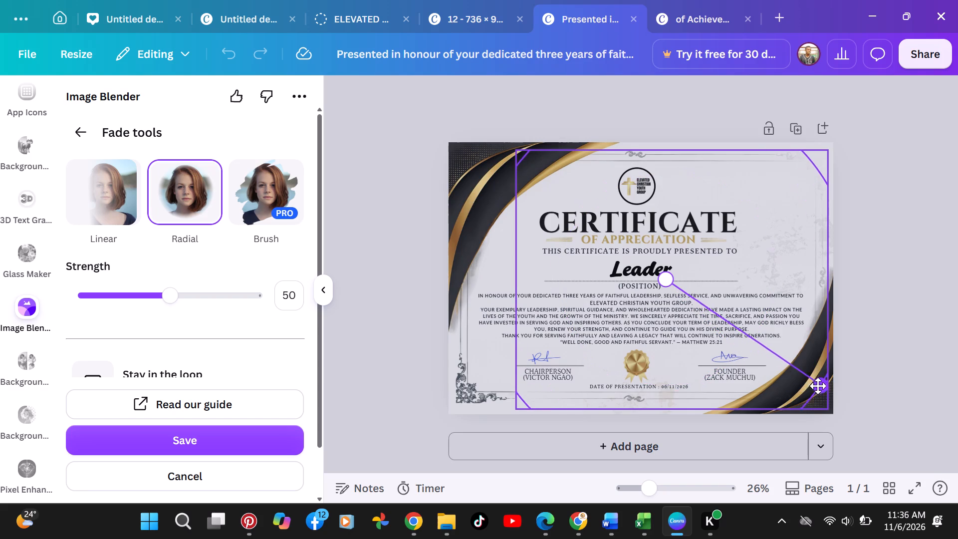
{"action": "left_click_drag", "start_coordinate": [818, 386], "coordinate": [832, 394]}
{"action": "left_click_drag", "start_coordinate": [171, 305], "coordinate": [241, 301]}
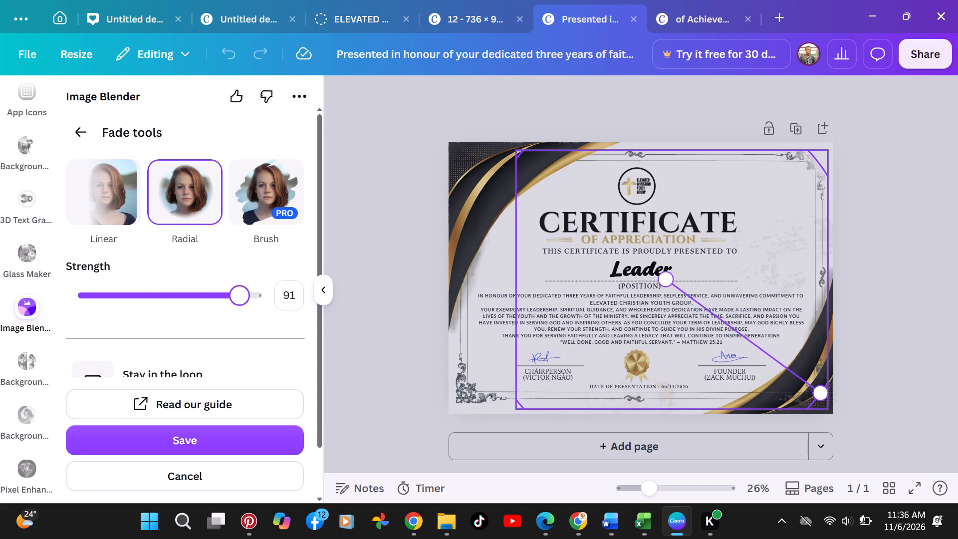
{"action": "left_click_drag", "start_coordinate": [241, 301], "coordinate": [272, 301]}
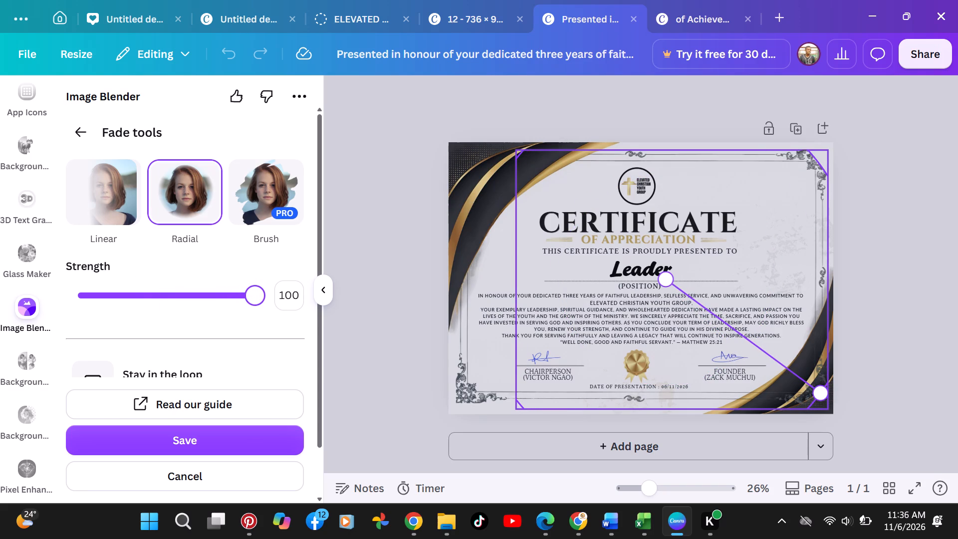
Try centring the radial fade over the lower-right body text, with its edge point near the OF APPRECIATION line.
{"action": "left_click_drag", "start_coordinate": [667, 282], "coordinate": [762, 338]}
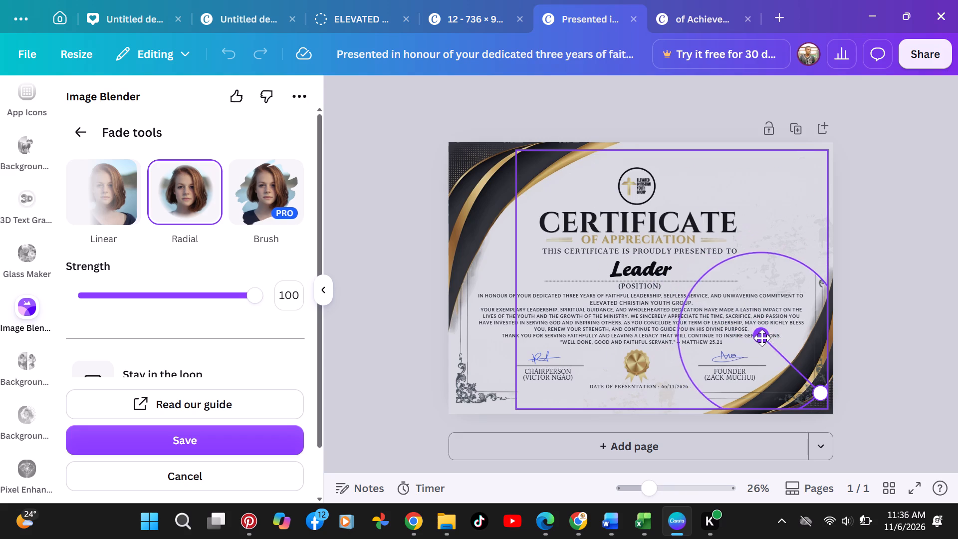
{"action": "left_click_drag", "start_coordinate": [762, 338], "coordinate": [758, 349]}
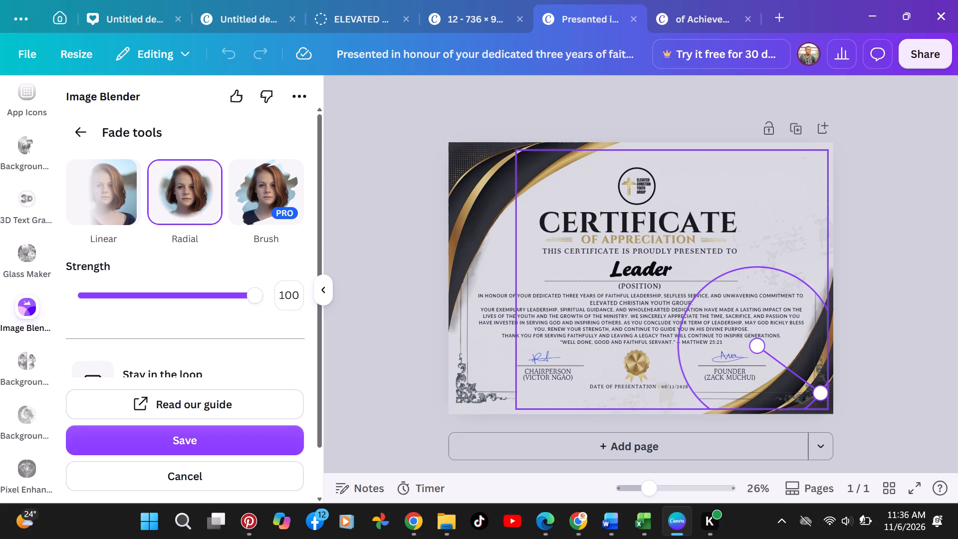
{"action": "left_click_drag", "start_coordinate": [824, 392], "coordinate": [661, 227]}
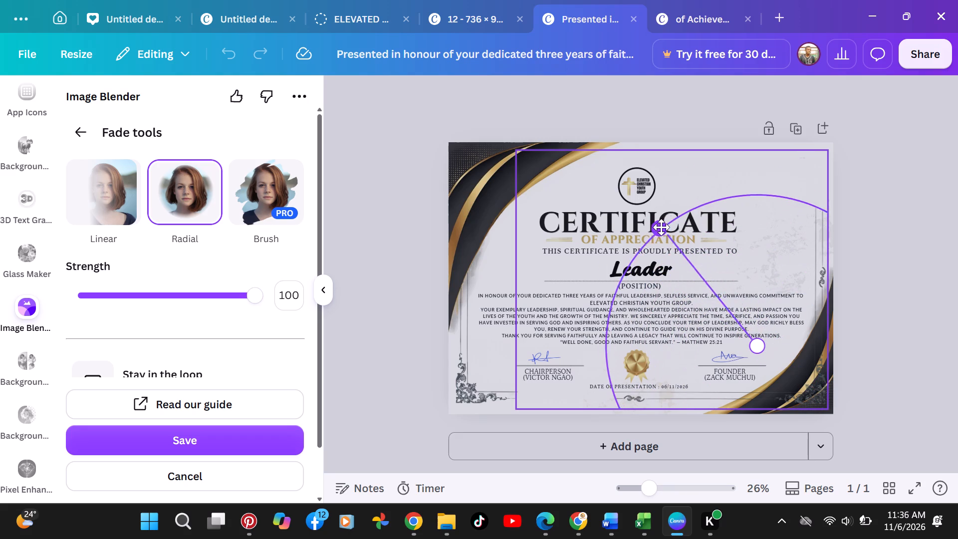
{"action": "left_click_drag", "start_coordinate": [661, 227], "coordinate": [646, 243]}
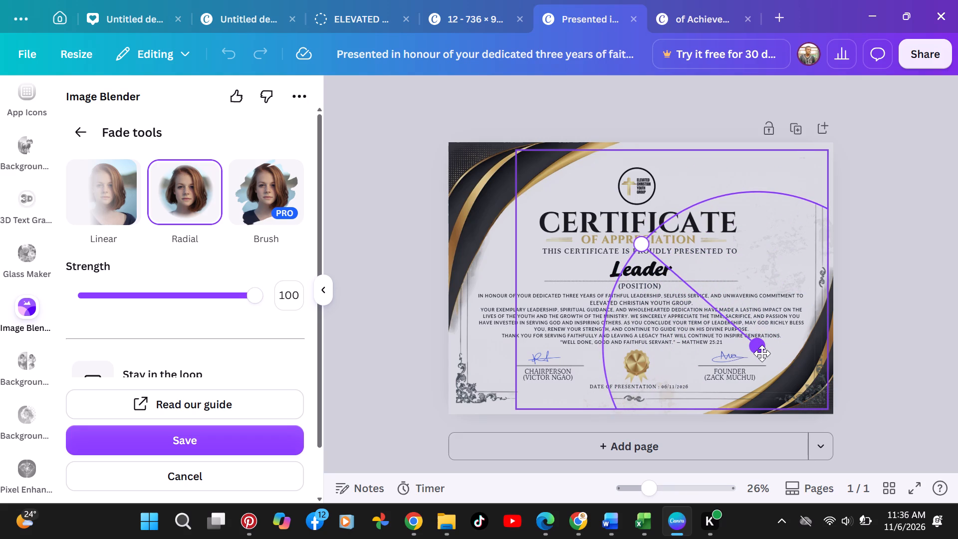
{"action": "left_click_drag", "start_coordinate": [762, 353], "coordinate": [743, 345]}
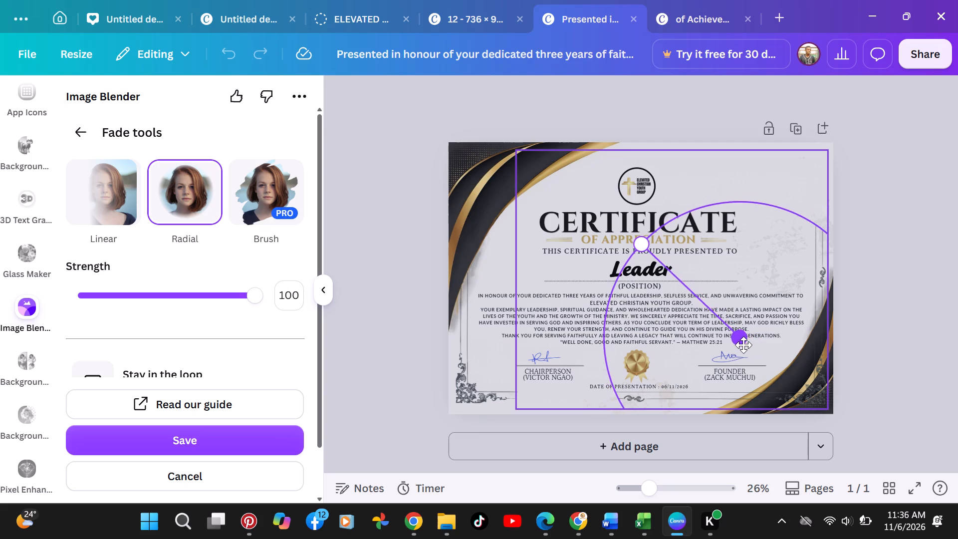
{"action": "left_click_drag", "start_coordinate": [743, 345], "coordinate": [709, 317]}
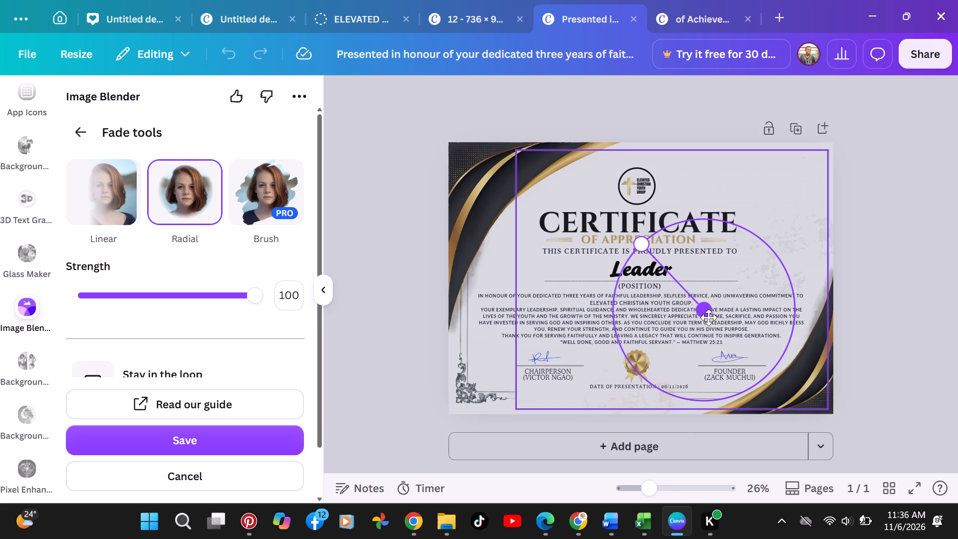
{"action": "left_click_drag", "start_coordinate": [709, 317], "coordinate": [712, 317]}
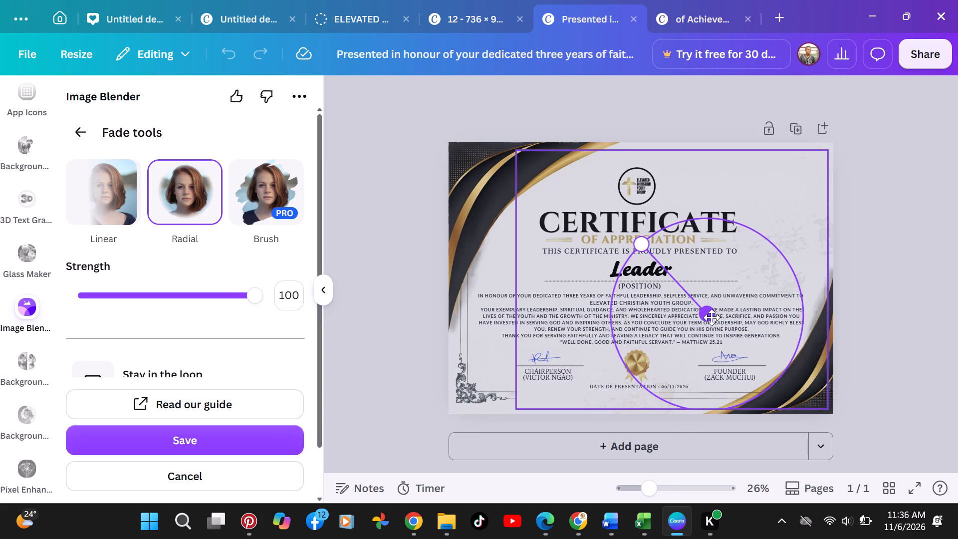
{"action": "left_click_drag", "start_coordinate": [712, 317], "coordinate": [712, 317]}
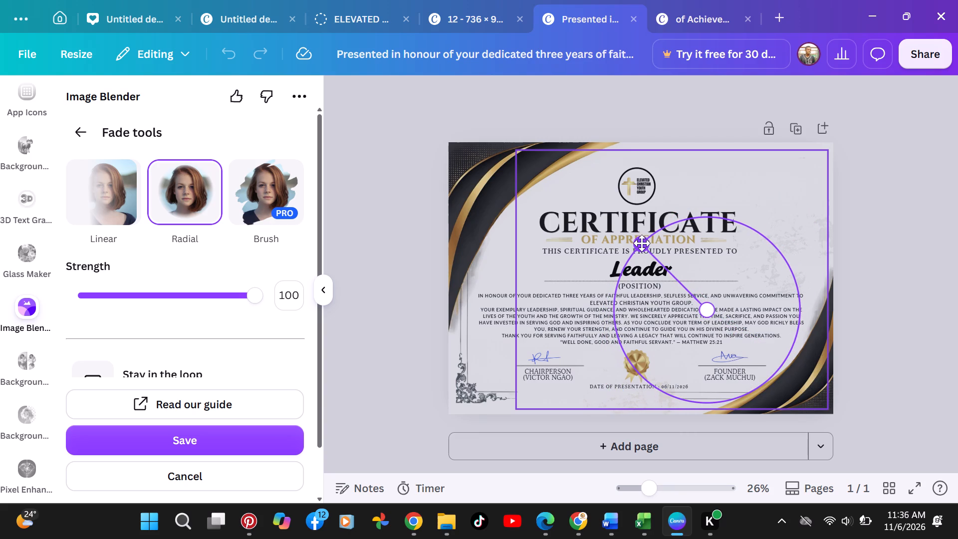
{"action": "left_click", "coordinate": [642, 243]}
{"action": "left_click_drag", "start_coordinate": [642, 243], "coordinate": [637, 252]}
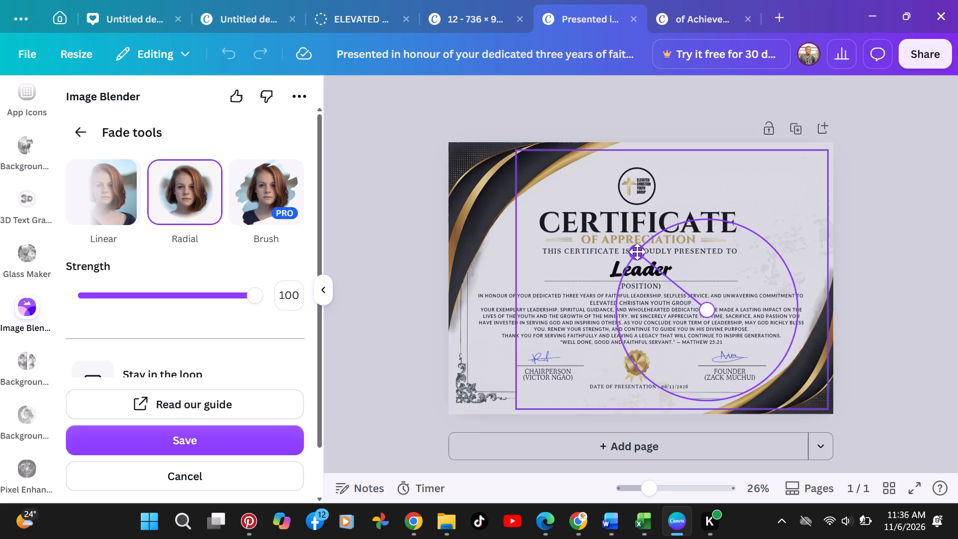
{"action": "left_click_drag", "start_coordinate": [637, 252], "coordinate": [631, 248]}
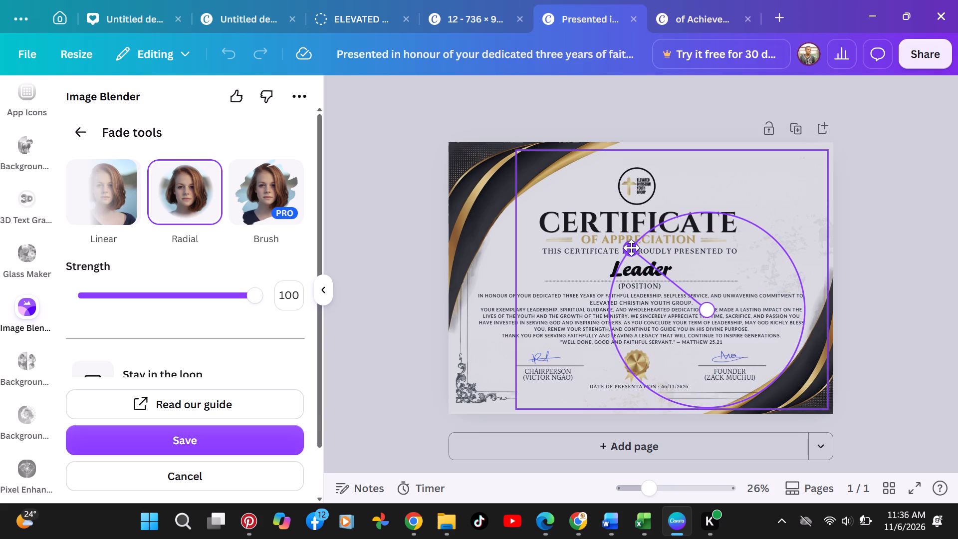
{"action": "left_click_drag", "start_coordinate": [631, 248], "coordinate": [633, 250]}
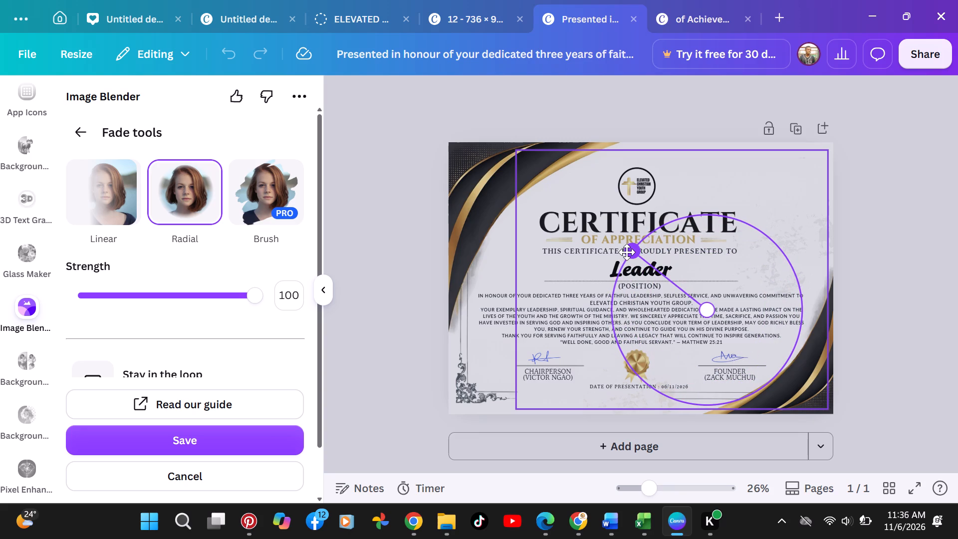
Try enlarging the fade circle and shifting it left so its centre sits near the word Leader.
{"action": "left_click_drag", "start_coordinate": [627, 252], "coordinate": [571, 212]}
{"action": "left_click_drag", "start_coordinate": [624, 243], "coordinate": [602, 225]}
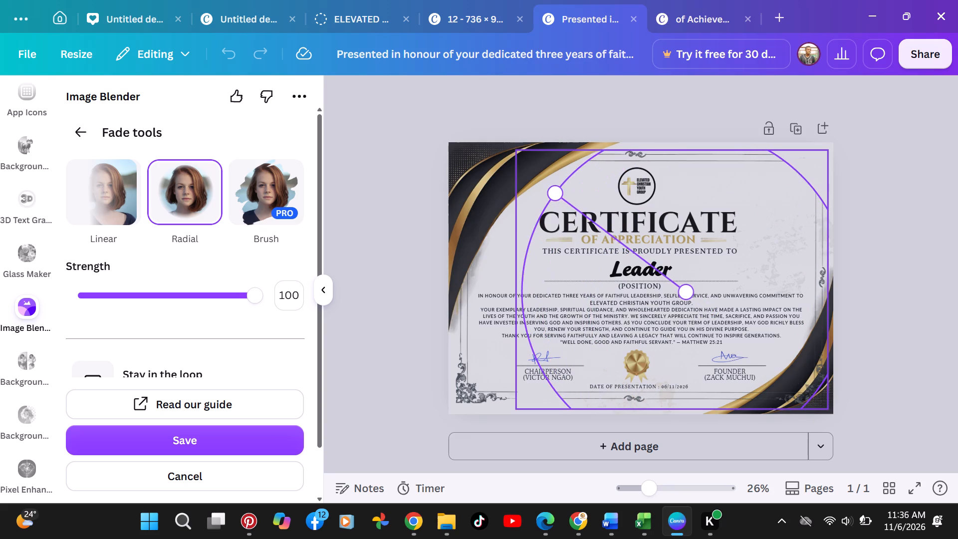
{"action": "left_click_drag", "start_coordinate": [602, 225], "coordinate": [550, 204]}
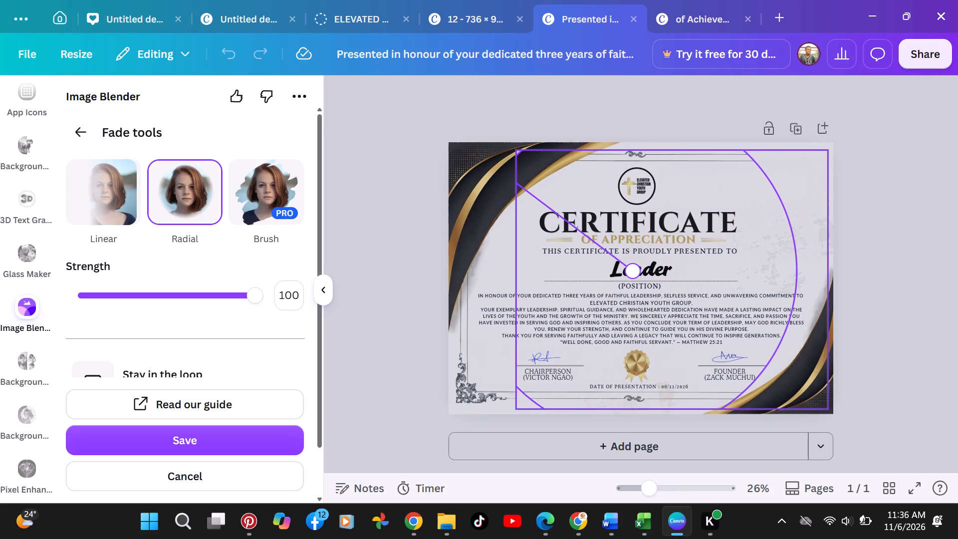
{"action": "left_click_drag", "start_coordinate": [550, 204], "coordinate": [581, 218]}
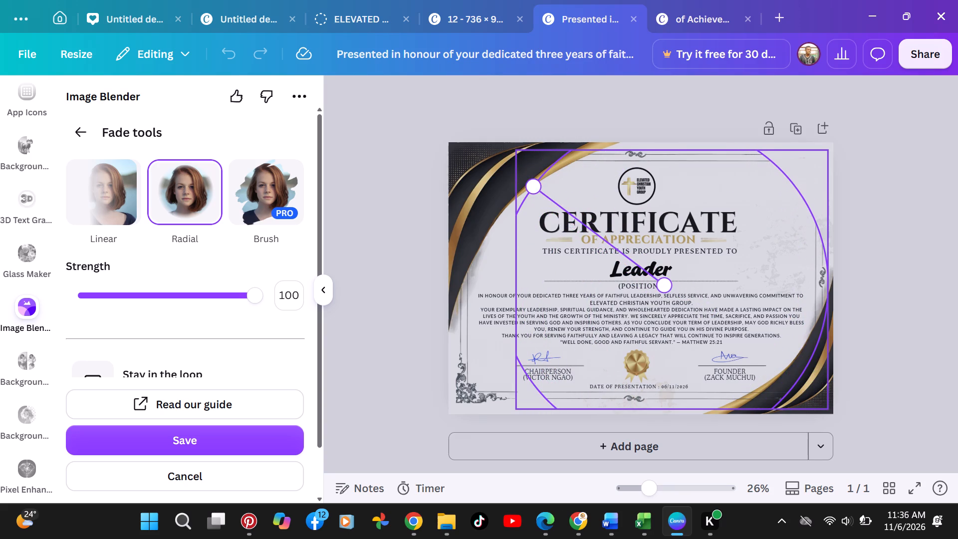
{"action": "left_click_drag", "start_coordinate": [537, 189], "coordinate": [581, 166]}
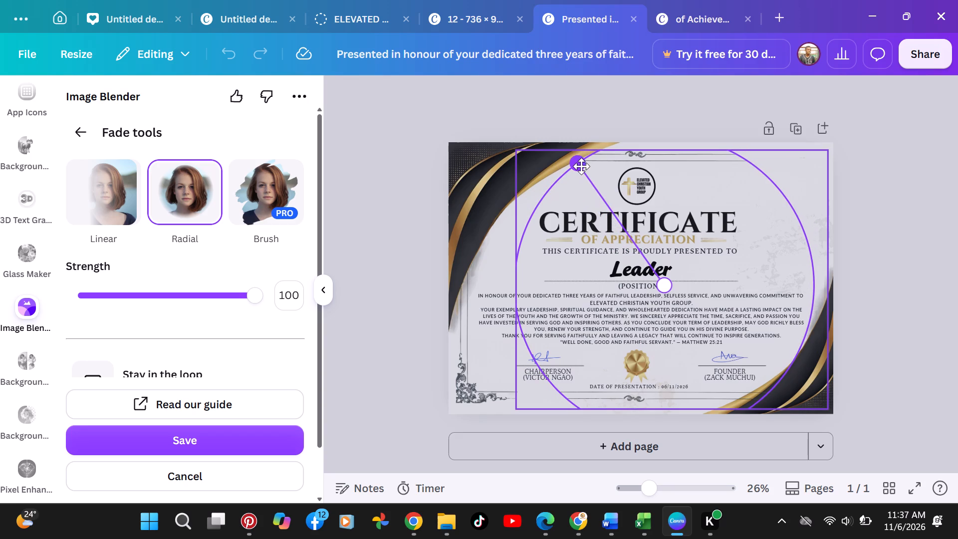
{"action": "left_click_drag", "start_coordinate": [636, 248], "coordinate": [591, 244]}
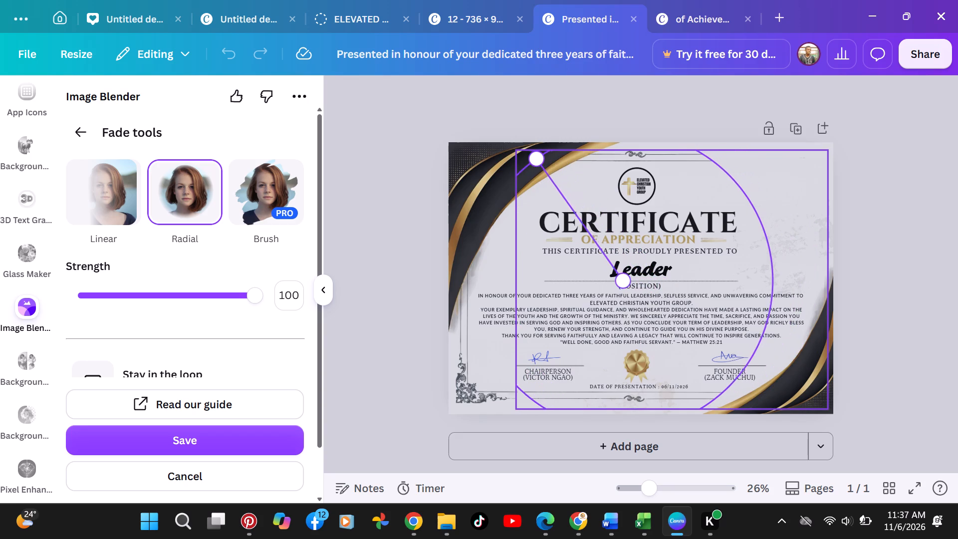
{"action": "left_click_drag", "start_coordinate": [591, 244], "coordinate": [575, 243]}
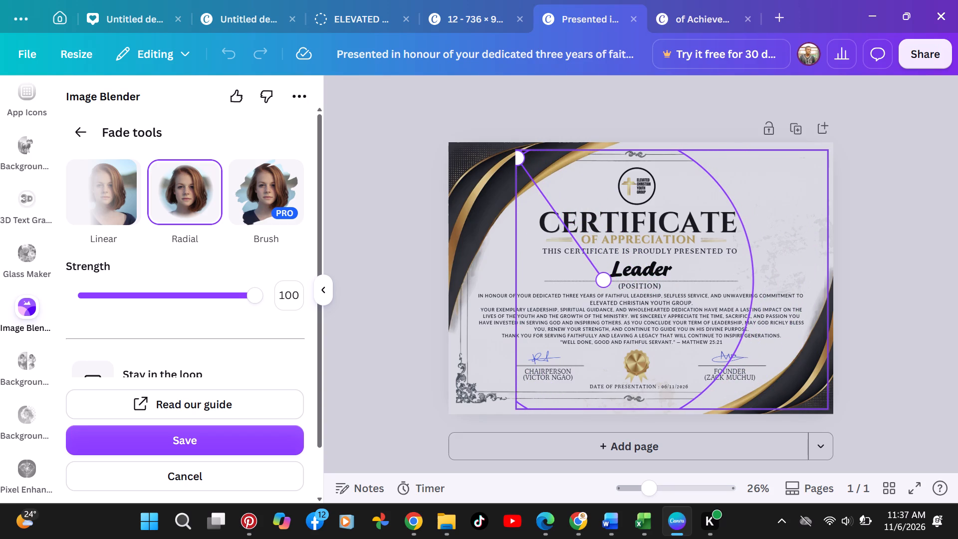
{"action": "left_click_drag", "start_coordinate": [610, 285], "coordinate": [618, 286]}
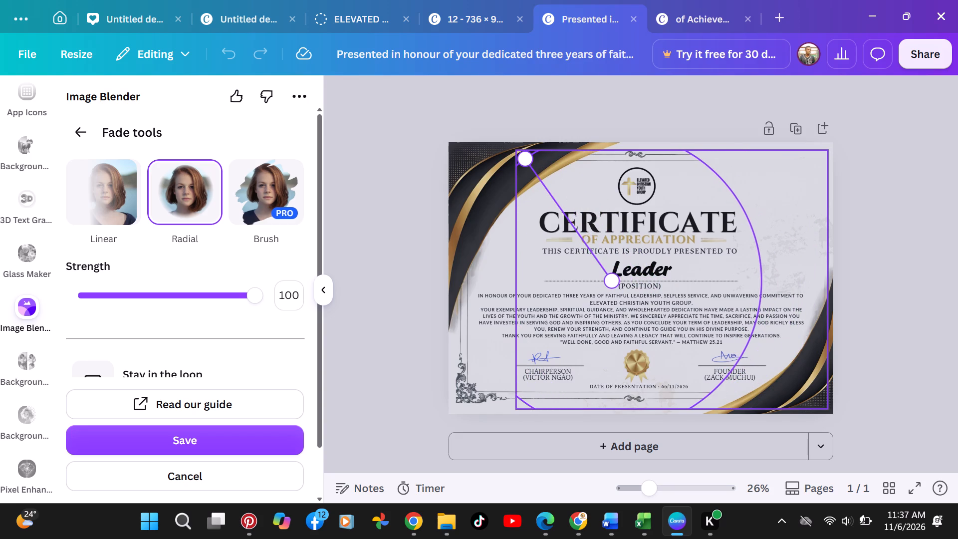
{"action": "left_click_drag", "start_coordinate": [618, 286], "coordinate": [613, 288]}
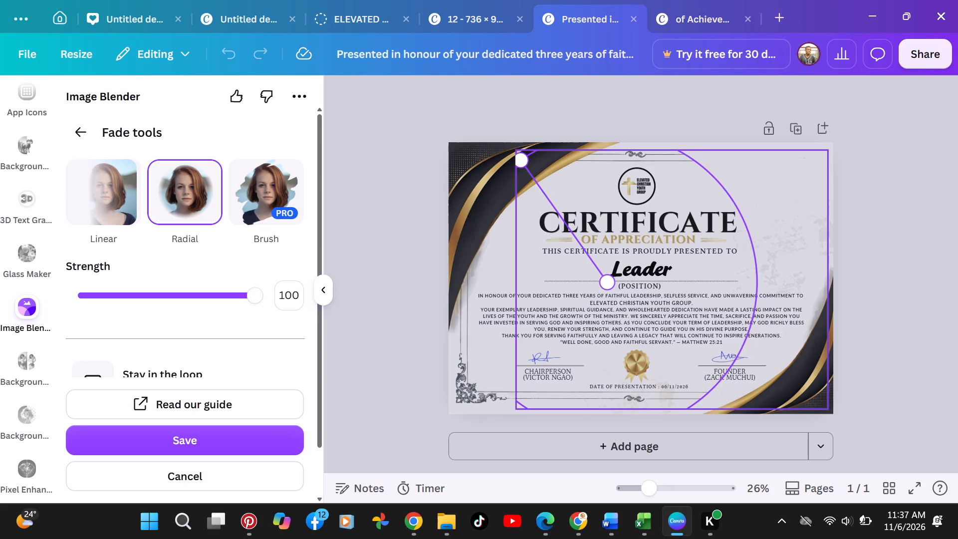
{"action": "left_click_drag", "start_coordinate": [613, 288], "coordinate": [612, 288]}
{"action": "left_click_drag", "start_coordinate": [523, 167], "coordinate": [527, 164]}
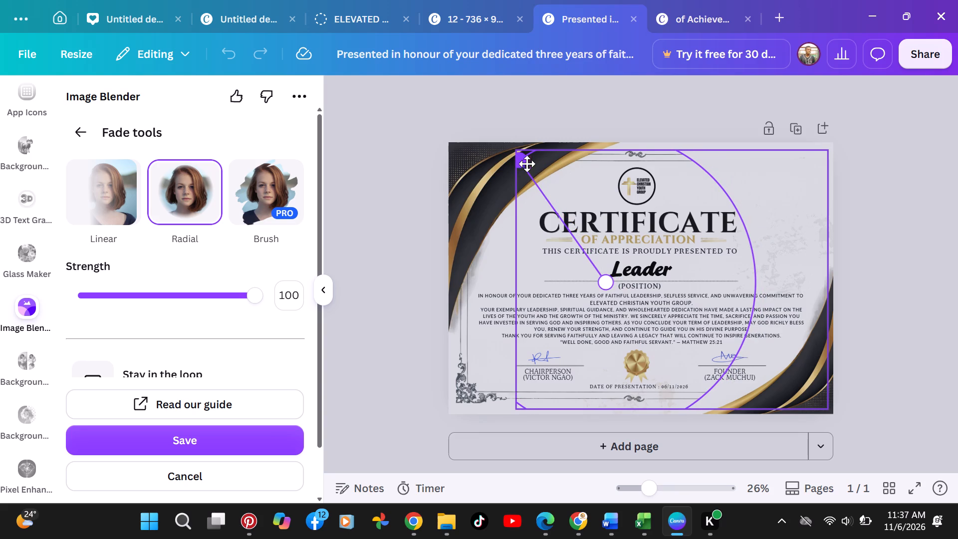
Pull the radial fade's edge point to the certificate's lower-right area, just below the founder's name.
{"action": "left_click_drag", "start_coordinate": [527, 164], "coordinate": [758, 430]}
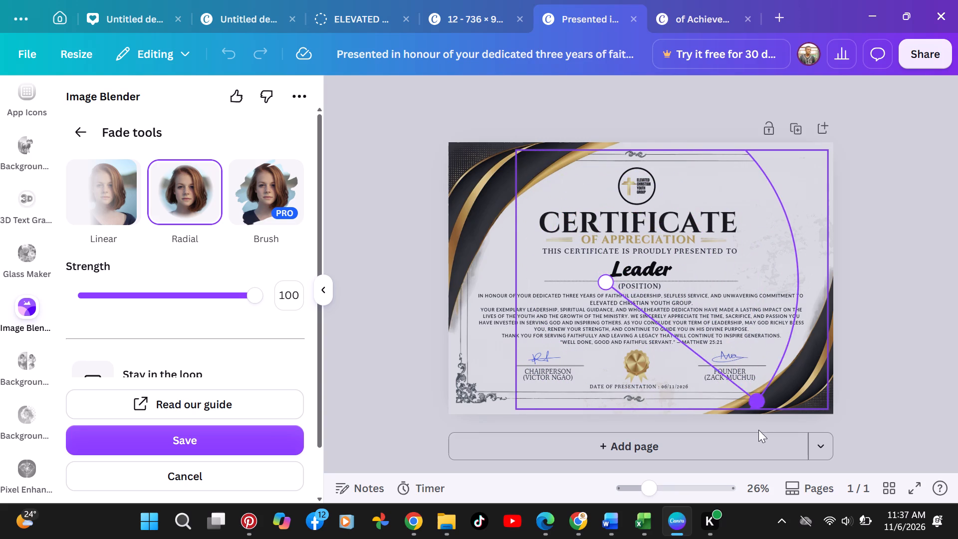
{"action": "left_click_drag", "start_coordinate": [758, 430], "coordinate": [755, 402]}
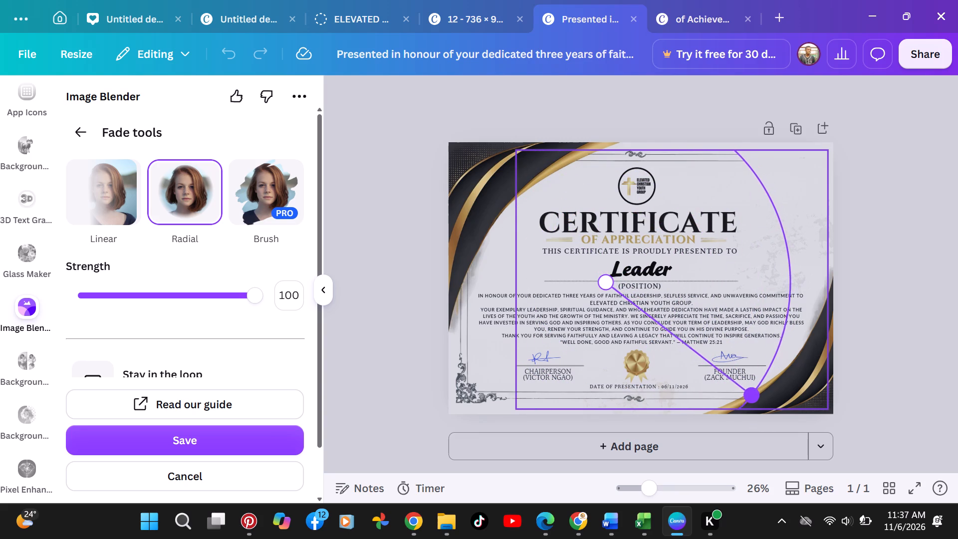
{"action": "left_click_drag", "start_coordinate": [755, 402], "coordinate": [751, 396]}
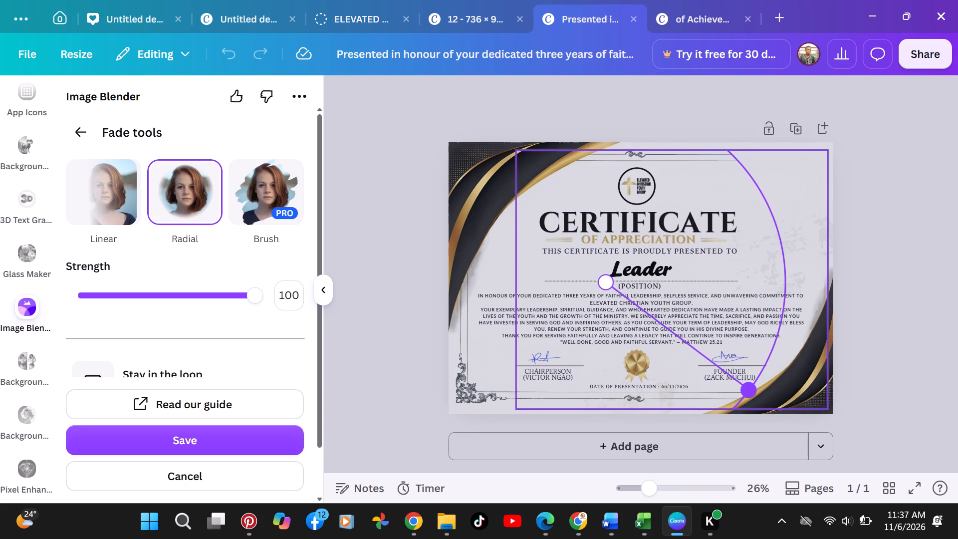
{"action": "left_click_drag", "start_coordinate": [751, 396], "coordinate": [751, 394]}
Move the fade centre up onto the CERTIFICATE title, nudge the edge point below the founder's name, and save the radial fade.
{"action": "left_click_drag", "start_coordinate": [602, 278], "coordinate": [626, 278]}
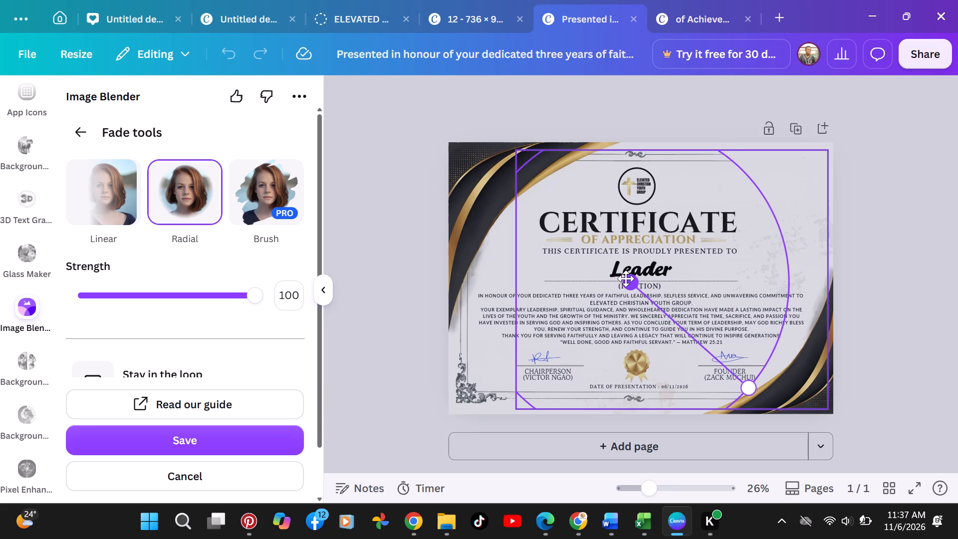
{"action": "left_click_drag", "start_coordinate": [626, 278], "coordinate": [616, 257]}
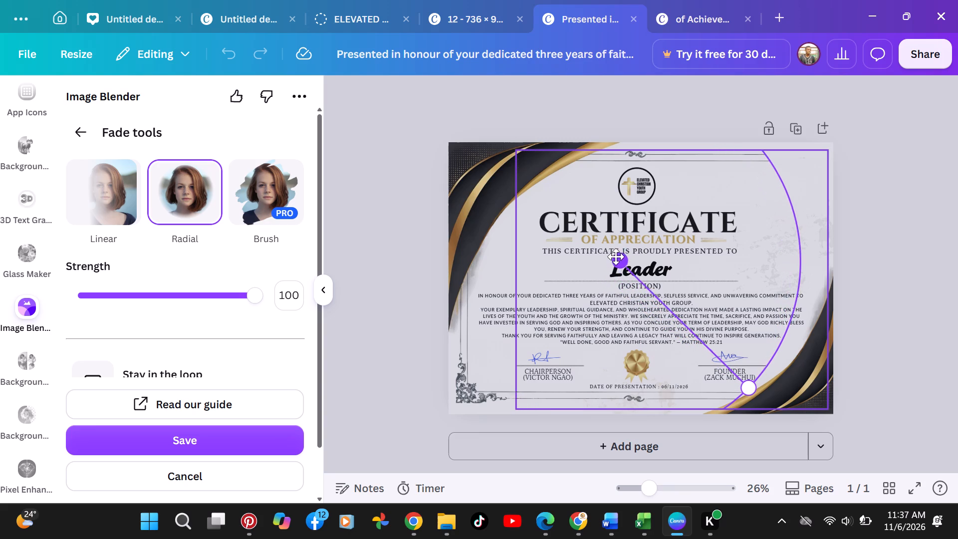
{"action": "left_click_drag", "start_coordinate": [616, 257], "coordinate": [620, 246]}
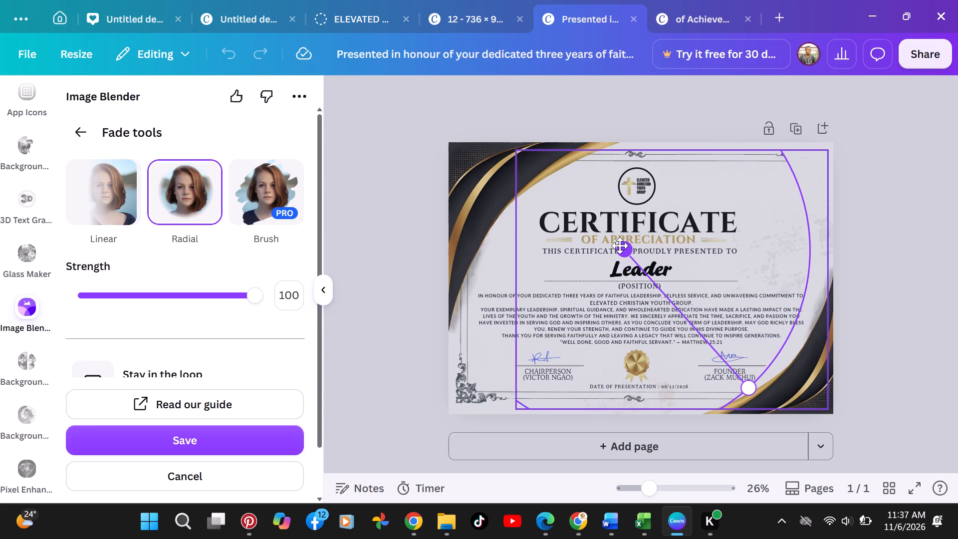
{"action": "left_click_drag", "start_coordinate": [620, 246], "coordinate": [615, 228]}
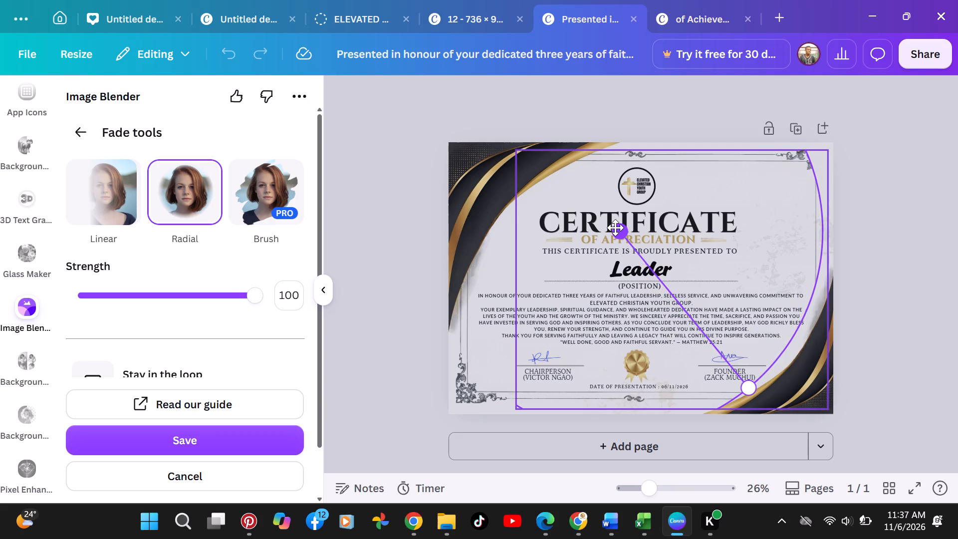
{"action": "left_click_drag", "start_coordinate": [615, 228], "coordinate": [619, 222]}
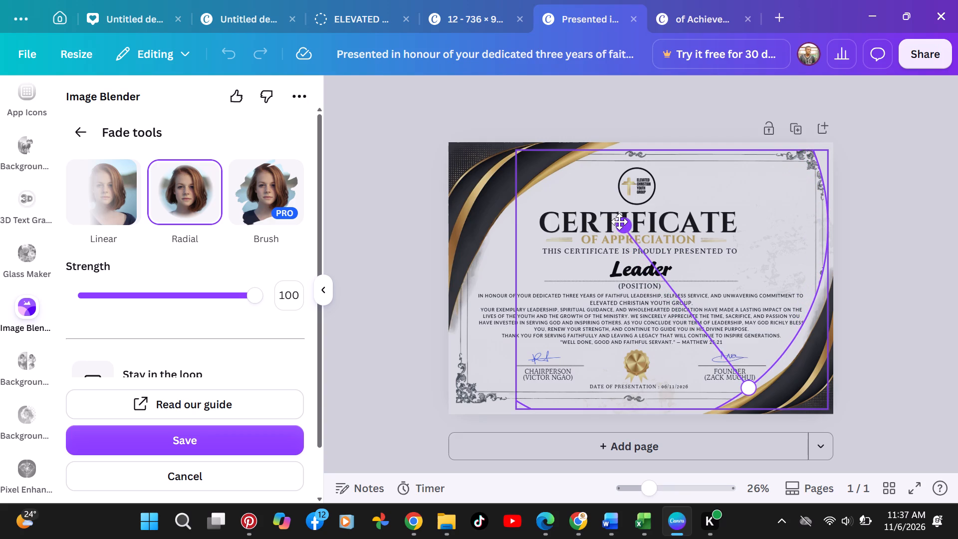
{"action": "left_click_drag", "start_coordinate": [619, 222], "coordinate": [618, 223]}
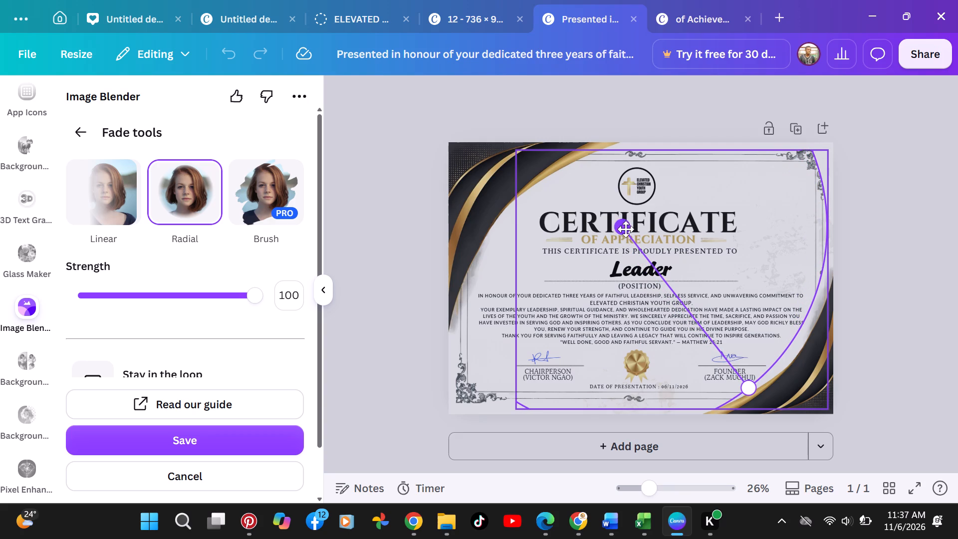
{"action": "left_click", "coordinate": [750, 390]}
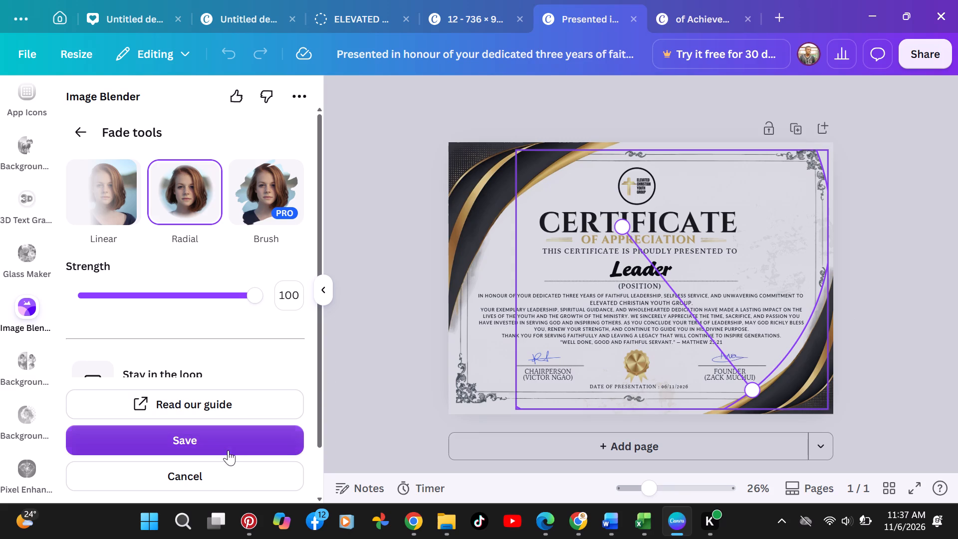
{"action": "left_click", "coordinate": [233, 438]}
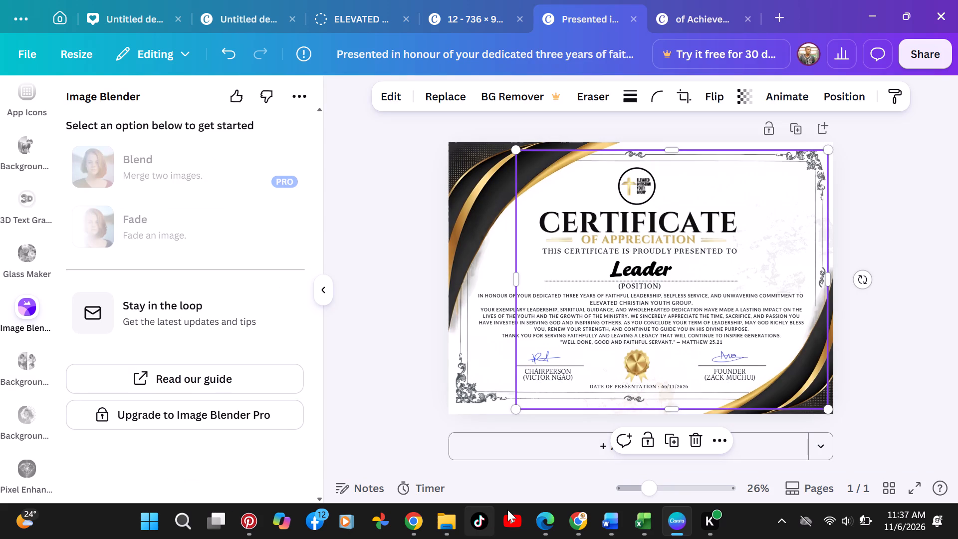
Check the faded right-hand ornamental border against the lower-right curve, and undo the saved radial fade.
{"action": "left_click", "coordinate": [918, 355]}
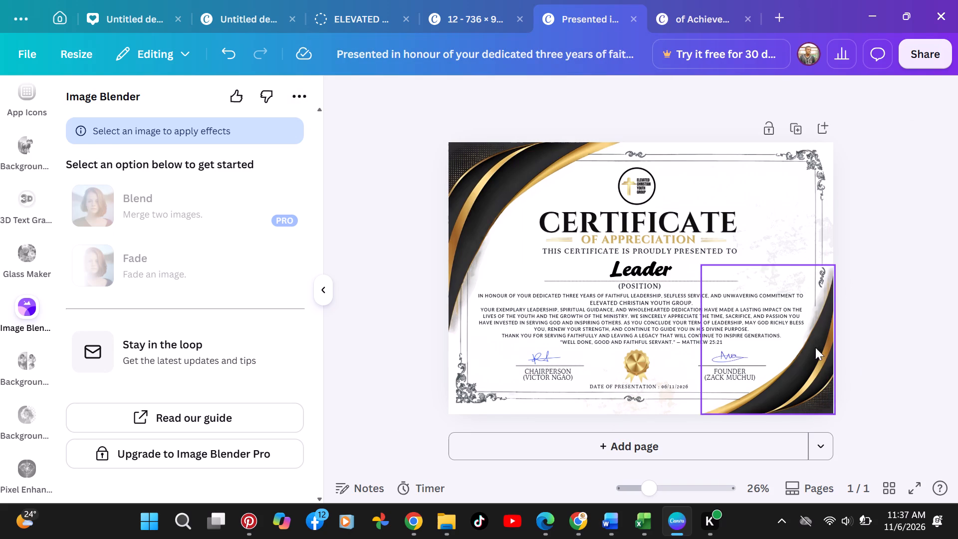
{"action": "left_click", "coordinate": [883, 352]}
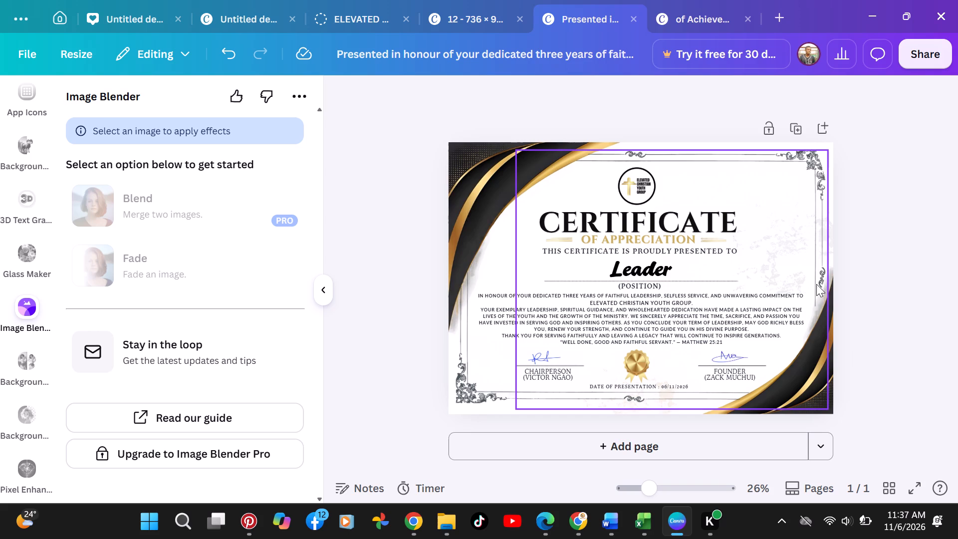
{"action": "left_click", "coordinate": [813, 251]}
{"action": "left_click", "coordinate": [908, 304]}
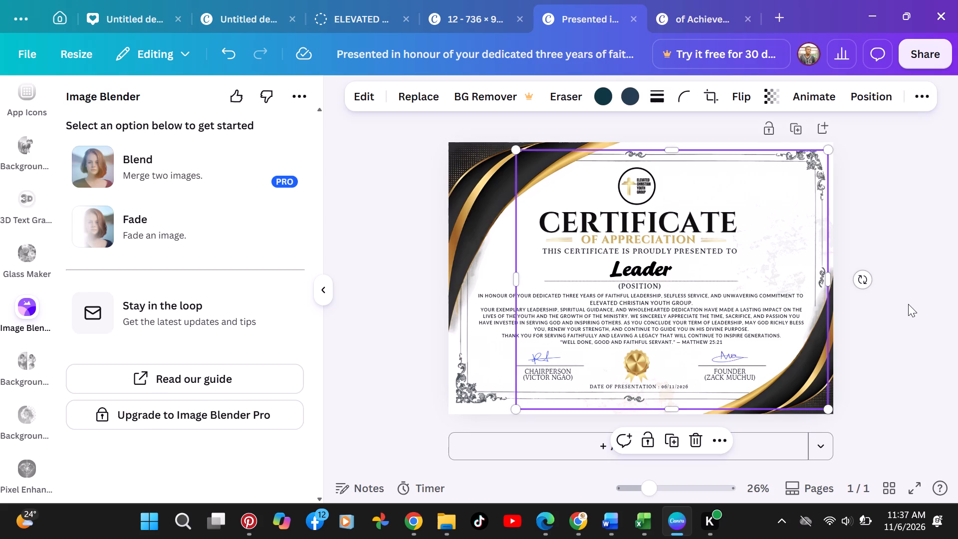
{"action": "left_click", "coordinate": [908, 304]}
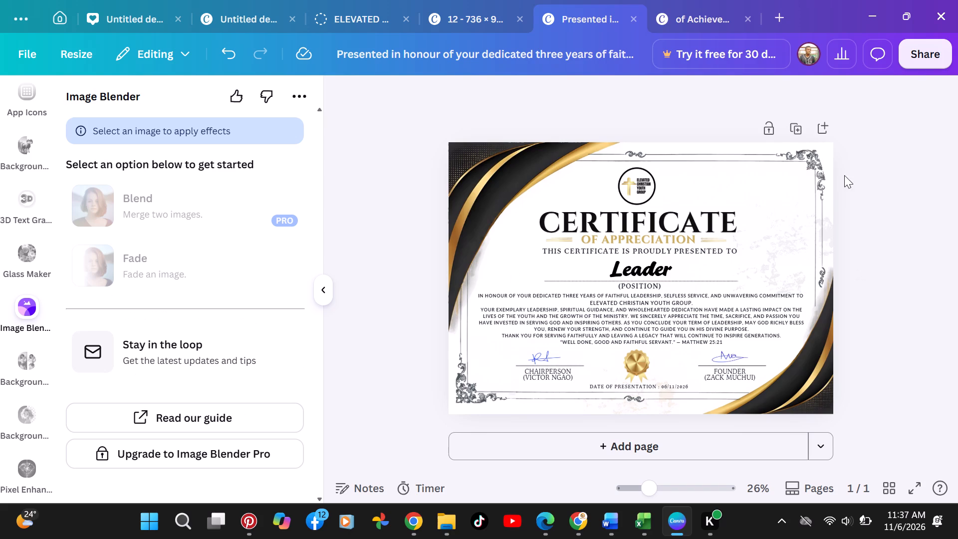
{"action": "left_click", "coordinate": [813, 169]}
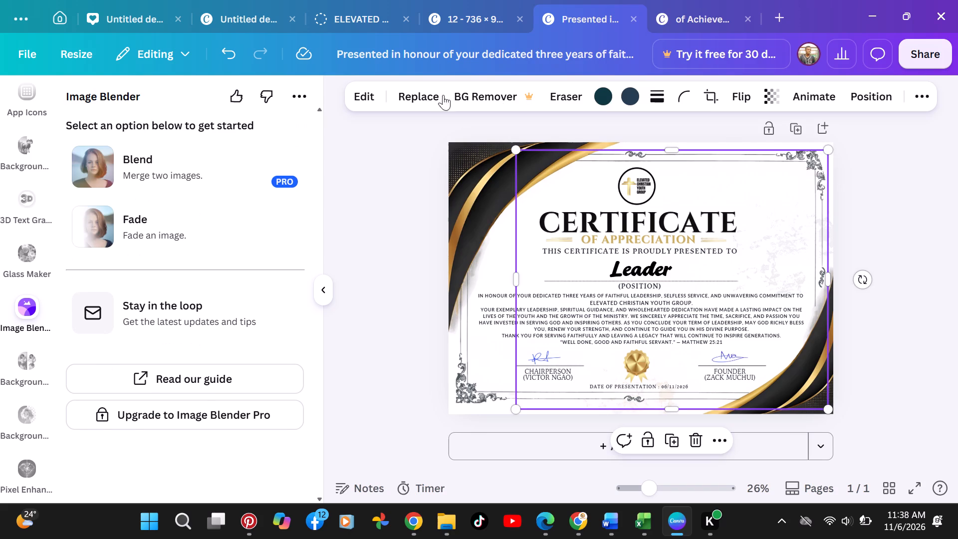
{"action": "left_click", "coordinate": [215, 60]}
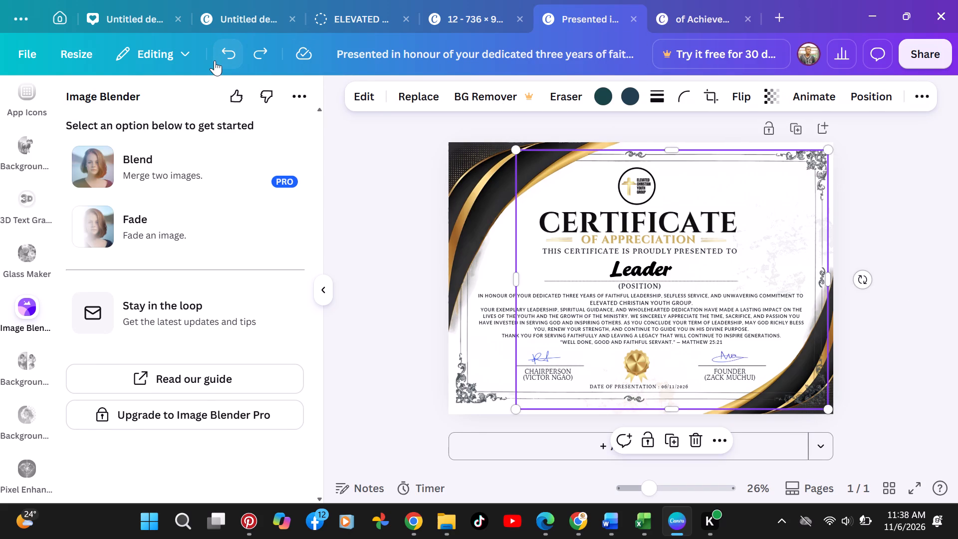
Start a new radial fade on the right-hand ornamental border, enlarging and shifting its circle so the edge point sits on the lower-right curve.
{"action": "left_click", "coordinate": [154, 226]}
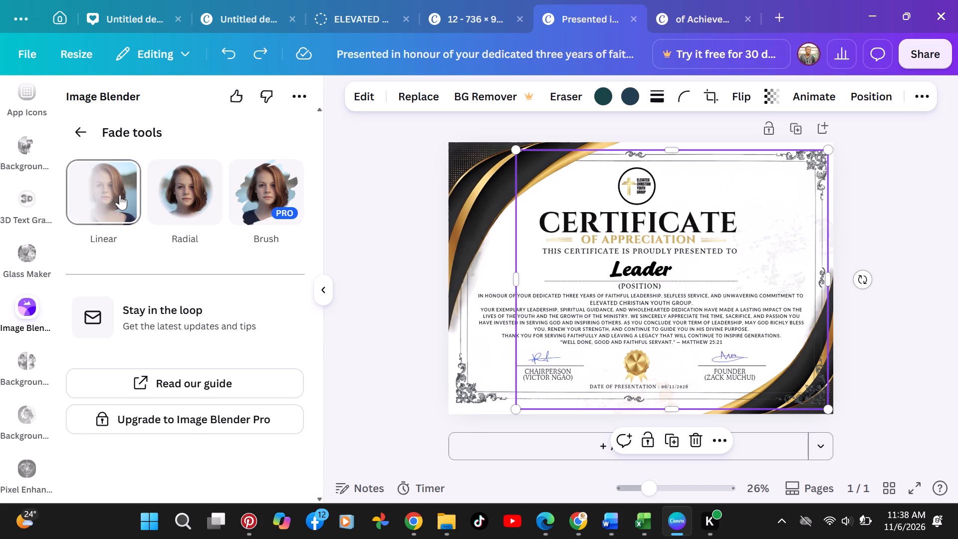
{"action": "left_click", "coordinate": [120, 195]}
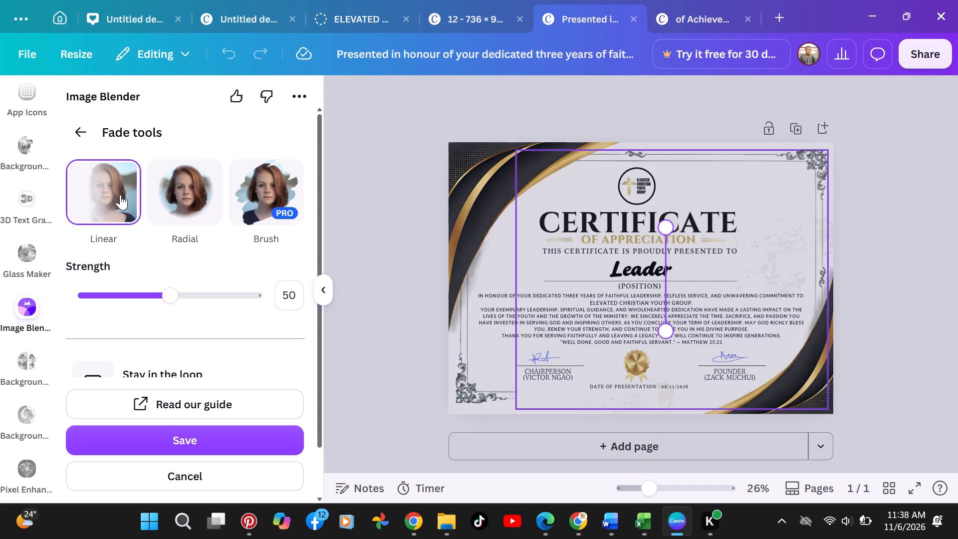
{"action": "left_click", "coordinate": [211, 186]}
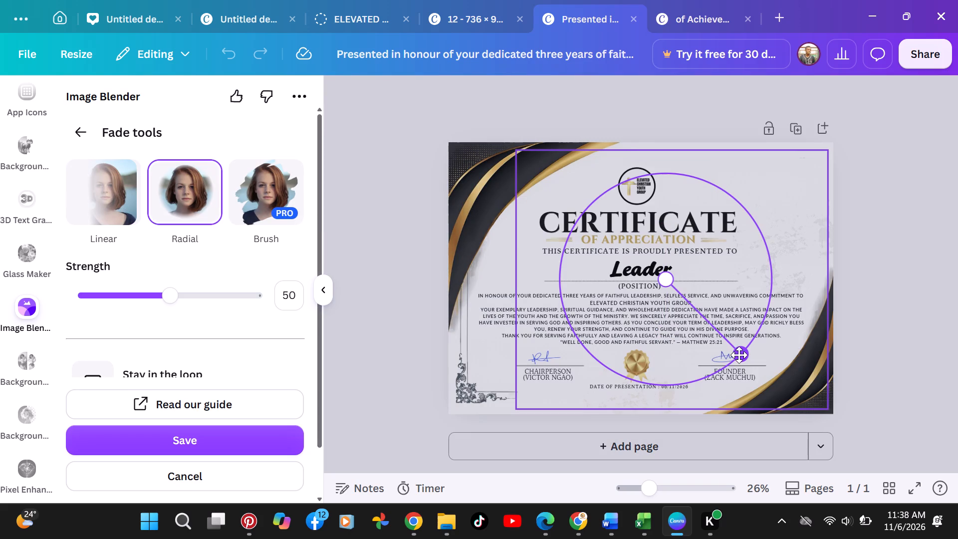
{"action": "left_click_drag", "start_coordinate": [739, 355], "coordinate": [773, 355]}
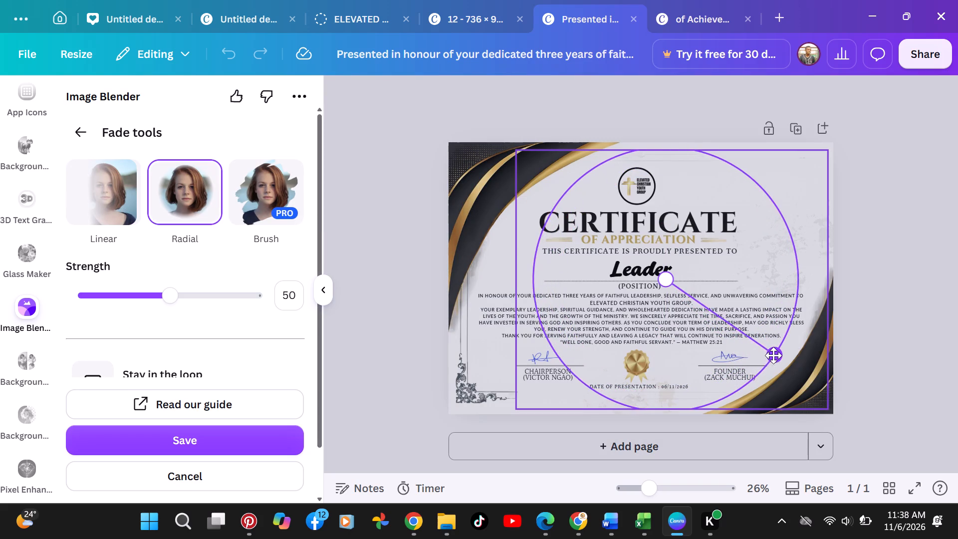
{"action": "left_click_drag", "start_coordinate": [773, 355], "coordinate": [779, 351]}
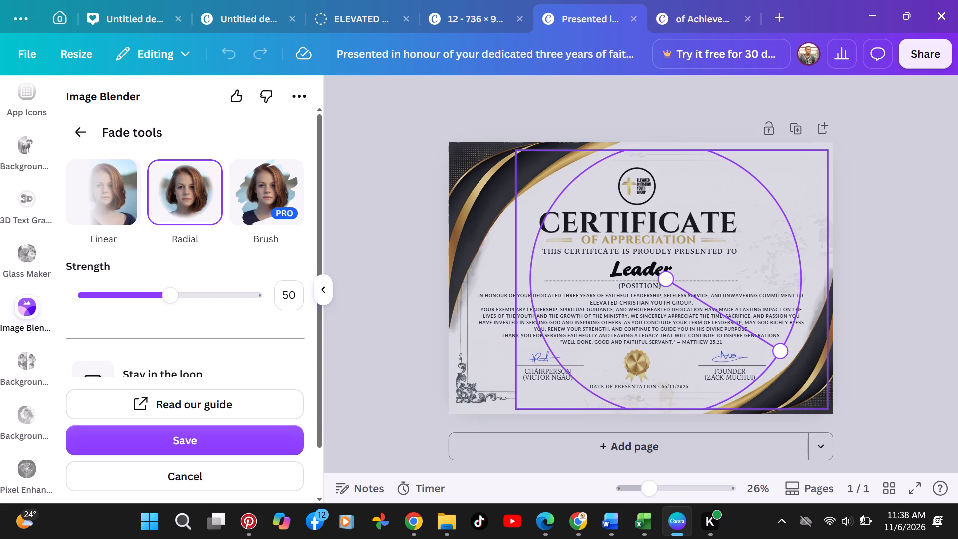
{"action": "left_click_drag", "start_coordinate": [697, 306], "coordinate": [716, 300]}
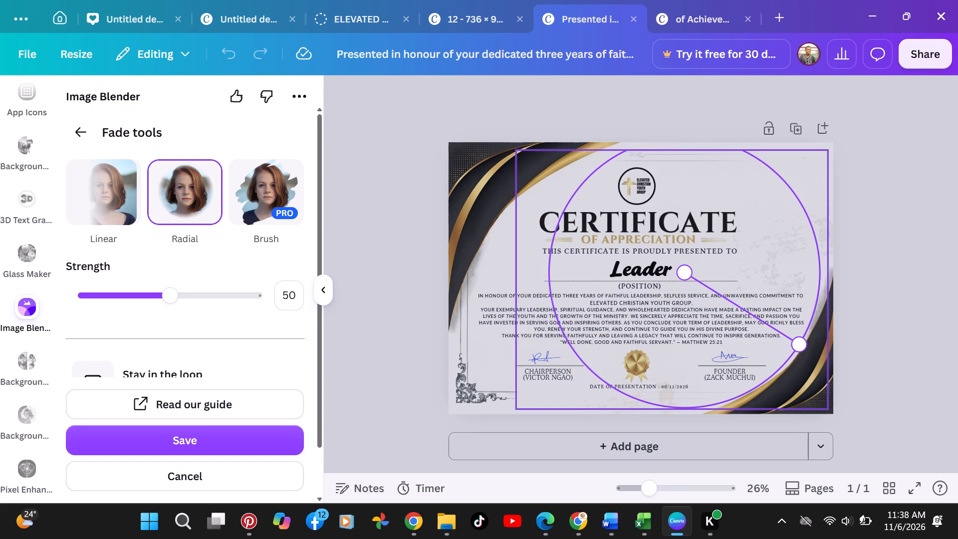
{"action": "left_click_drag", "start_coordinate": [716, 300], "coordinate": [718, 300]}
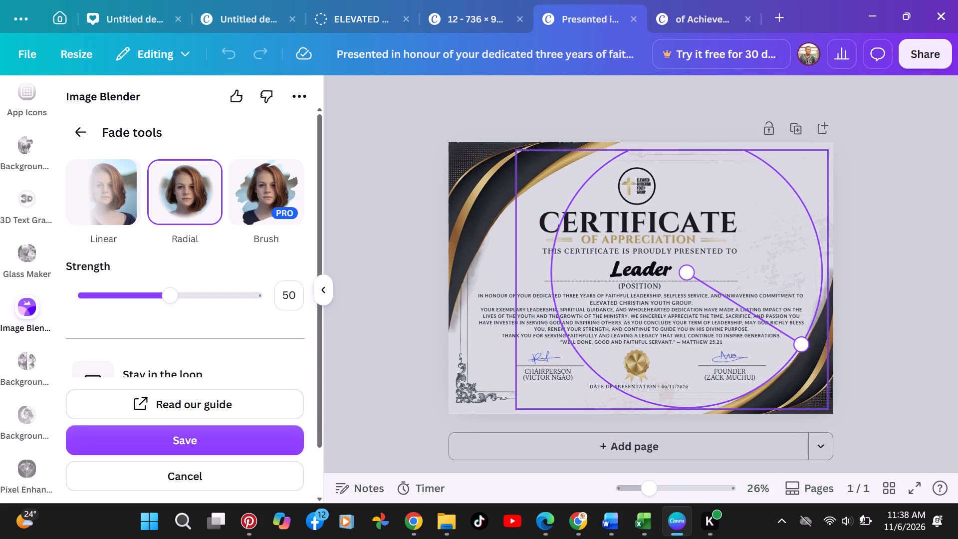
Fine-tune the fade centre to just above the end of the word Leader, keeping the edge point on the lower-right curve.
{"action": "left_click_drag", "start_coordinate": [686, 276], "coordinate": [686, 269]}
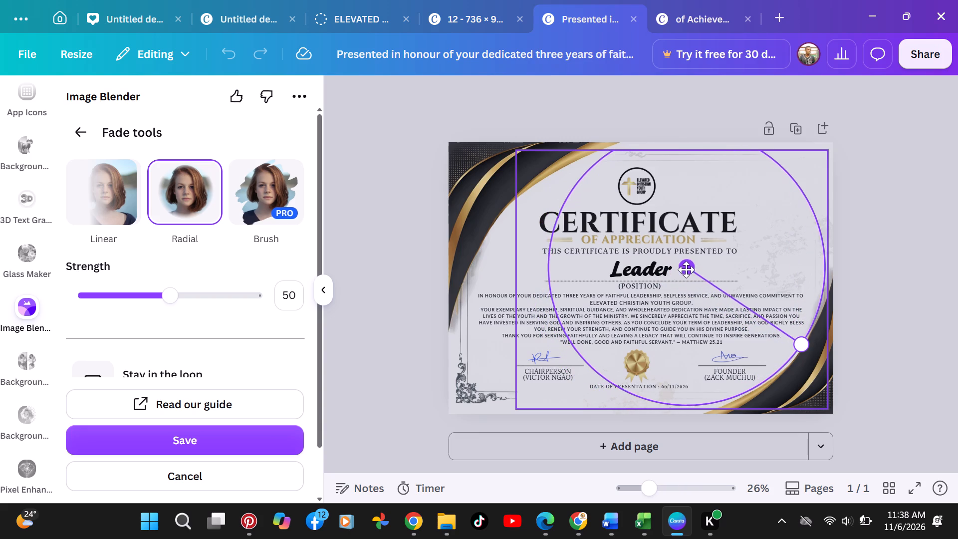
{"action": "left_click_drag", "start_coordinate": [686, 269], "coordinate": [681, 268]}
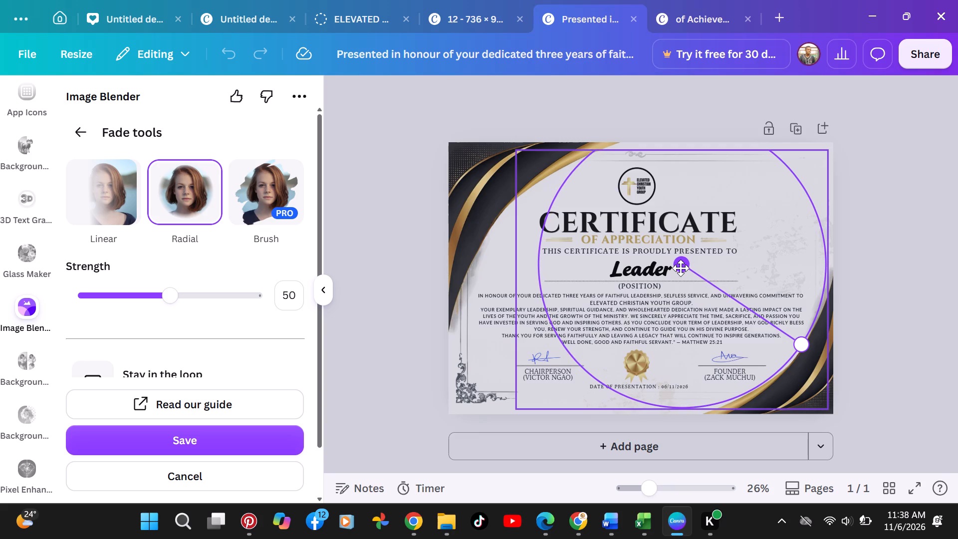
{"action": "left_click_drag", "start_coordinate": [681, 268], "coordinate": [681, 267]}
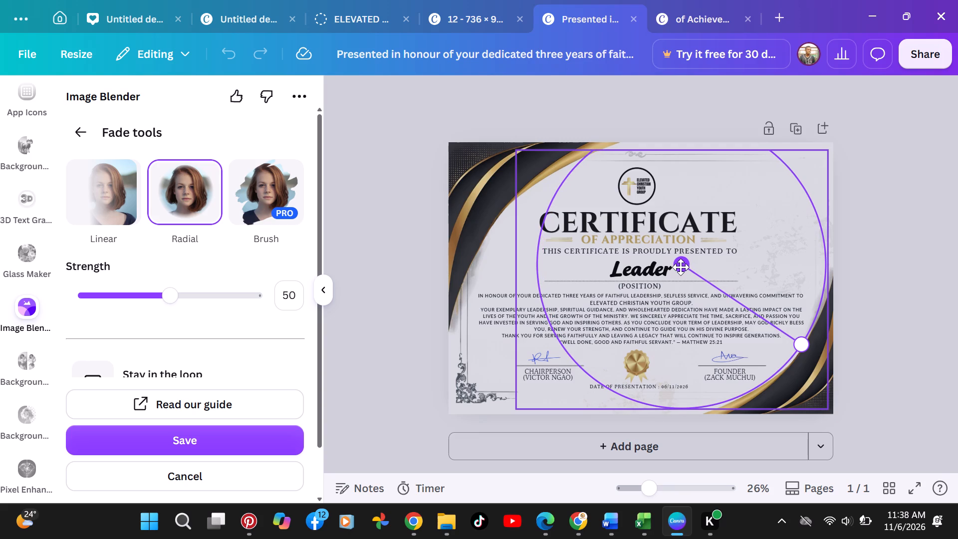
{"action": "left_click_drag", "start_coordinate": [681, 267], "coordinate": [680, 267]}
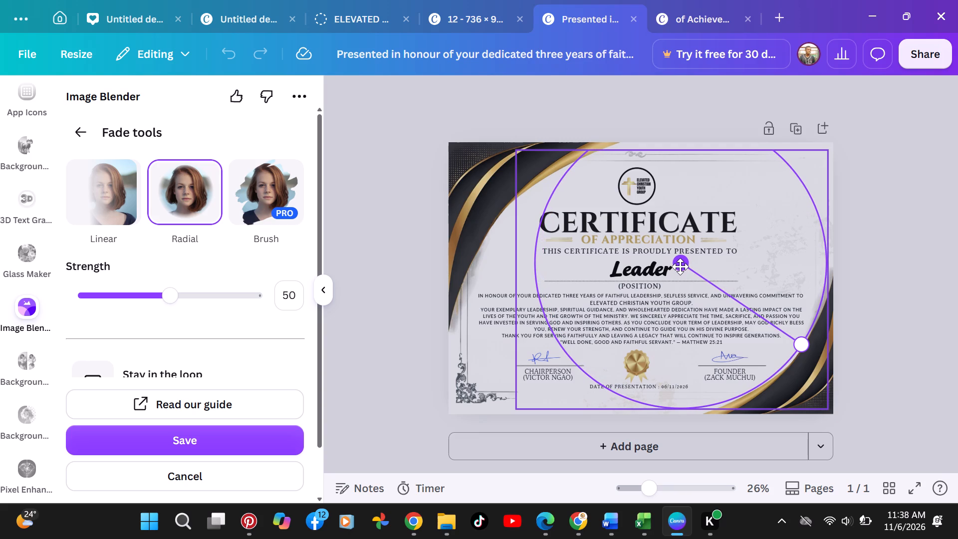
{"action": "left_click_drag", "start_coordinate": [680, 267], "coordinate": [679, 265]}
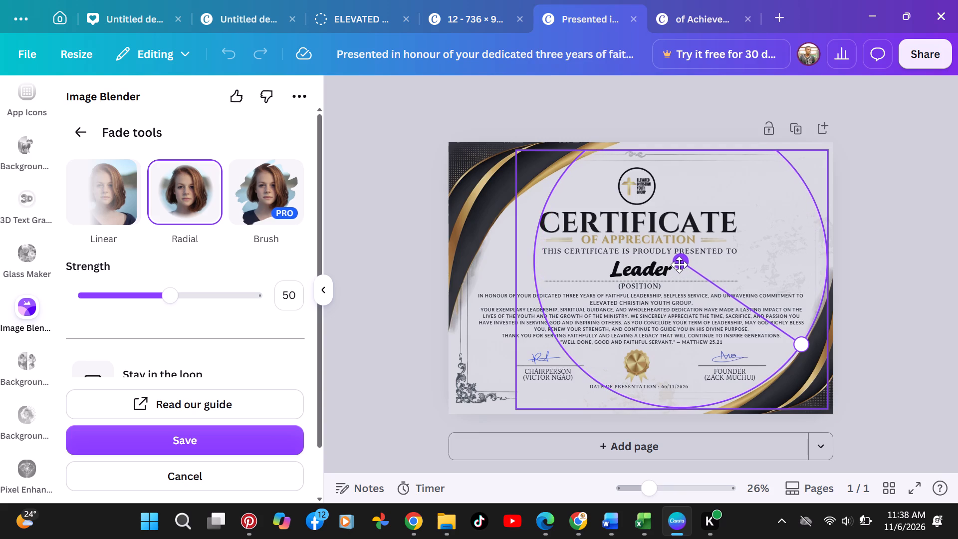
{"action": "left_click_drag", "start_coordinate": [679, 265], "coordinate": [679, 264]}
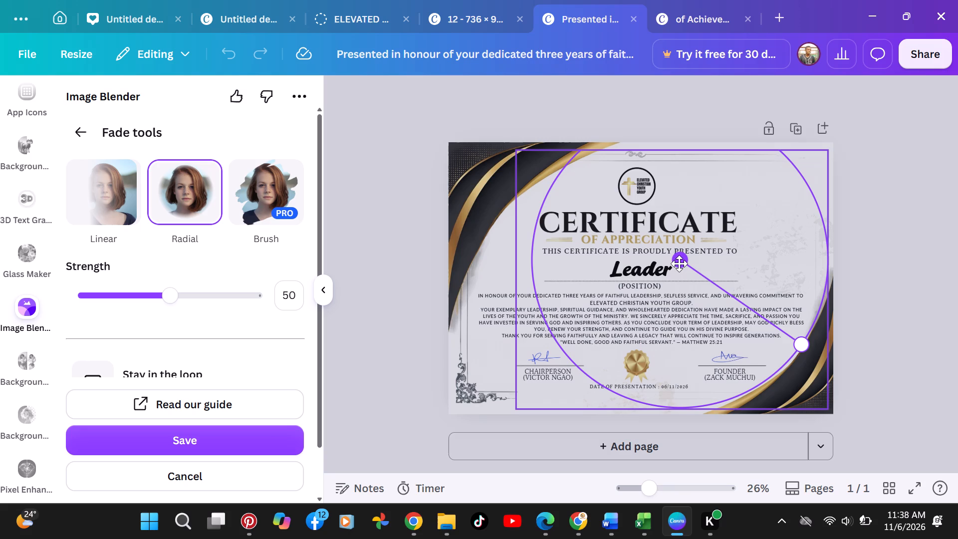
{"action": "left_click_drag", "start_coordinate": [679, 264], "coordinate": [680, 264]}
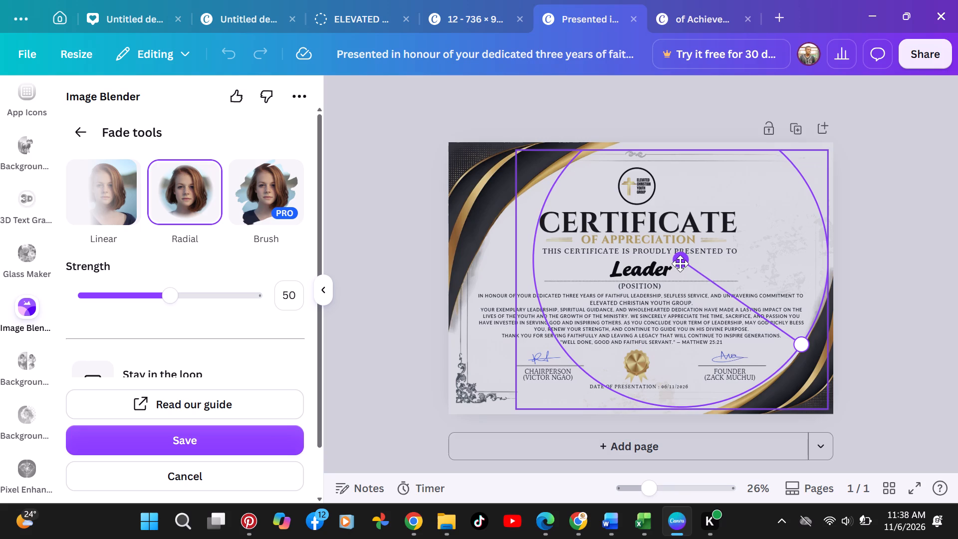
{"action": "left_click_drag", "start_coordinate": [680, 264], "coordinate": [679, 263]}
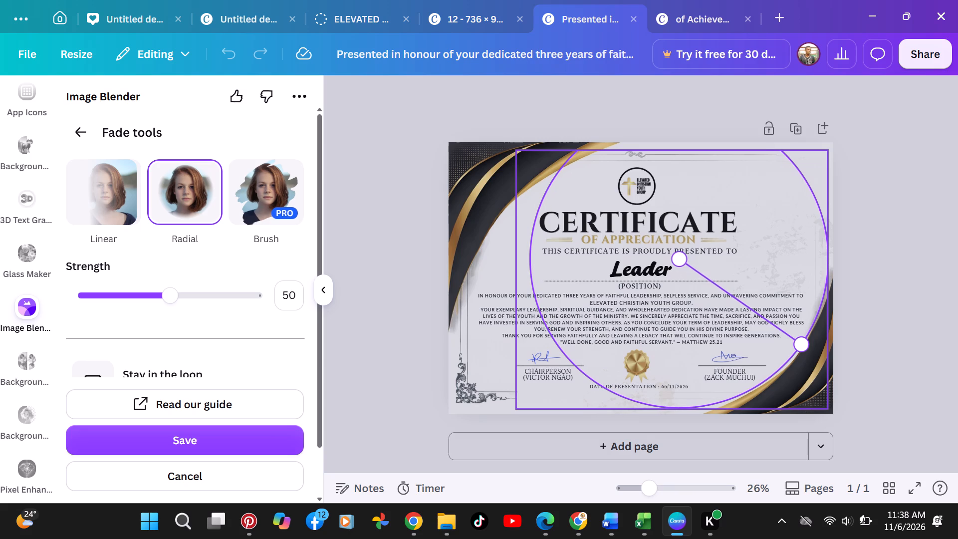
Set the radial fade's strength to 100.
{"action": "left_click_drag", "start_coordinate": [174, 287], "coordinate": [256, 297]}
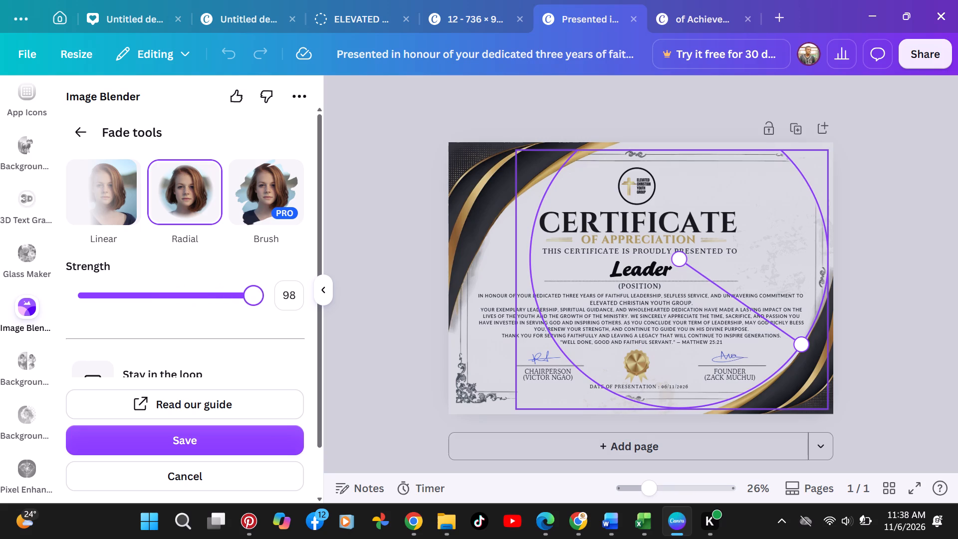
{"action": "left_click_drag", "start_coordinate": [256, 297], "coordinate": [266, 298]}
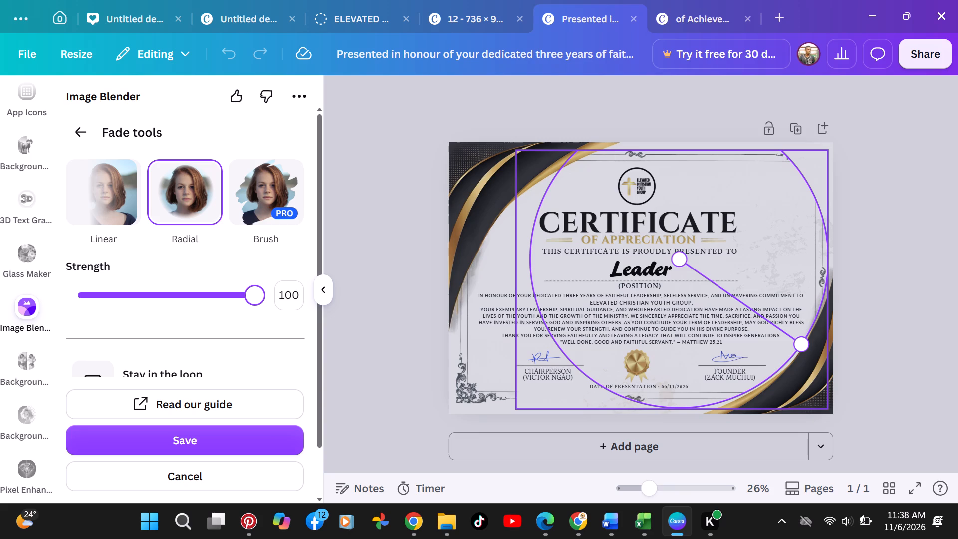
{"action": "left_click_drag", "start_coordinate": [266, 298], "coordinate": [274, 299]}
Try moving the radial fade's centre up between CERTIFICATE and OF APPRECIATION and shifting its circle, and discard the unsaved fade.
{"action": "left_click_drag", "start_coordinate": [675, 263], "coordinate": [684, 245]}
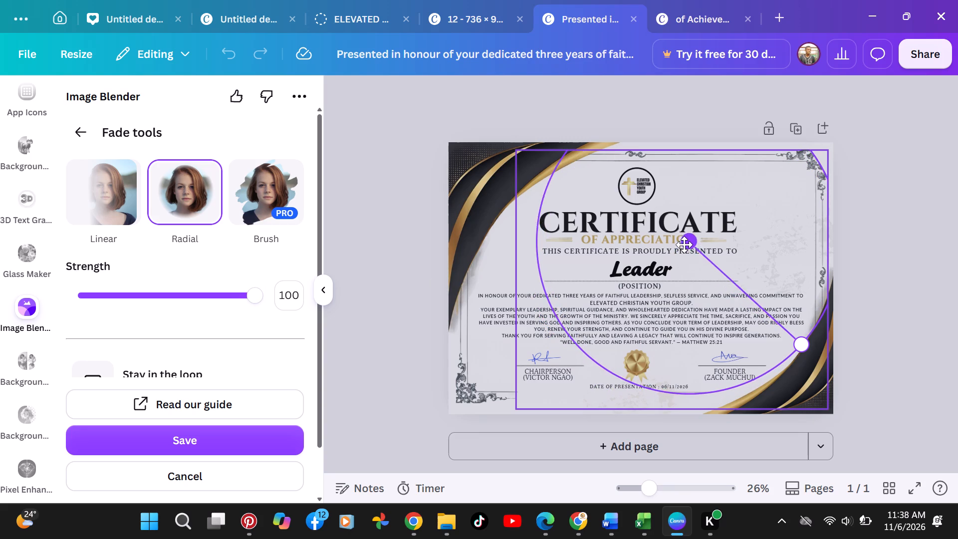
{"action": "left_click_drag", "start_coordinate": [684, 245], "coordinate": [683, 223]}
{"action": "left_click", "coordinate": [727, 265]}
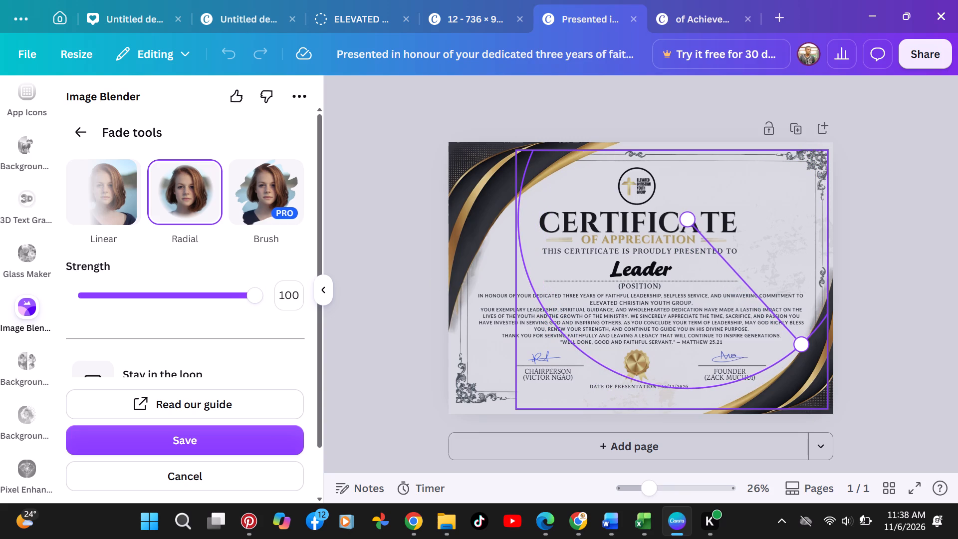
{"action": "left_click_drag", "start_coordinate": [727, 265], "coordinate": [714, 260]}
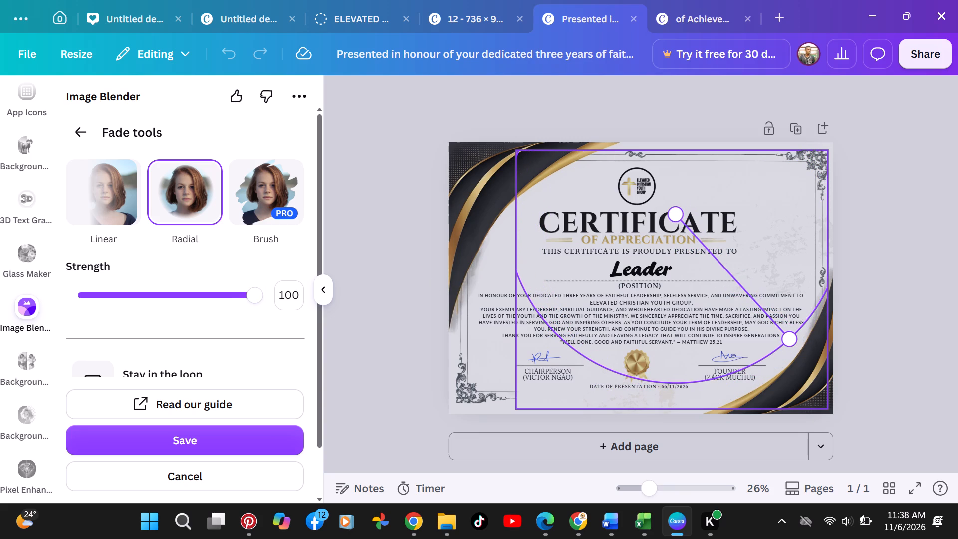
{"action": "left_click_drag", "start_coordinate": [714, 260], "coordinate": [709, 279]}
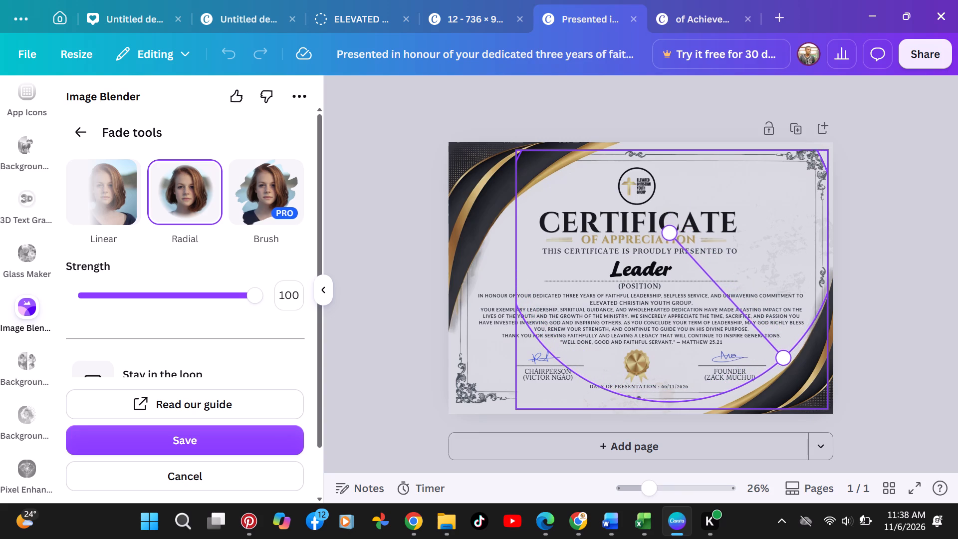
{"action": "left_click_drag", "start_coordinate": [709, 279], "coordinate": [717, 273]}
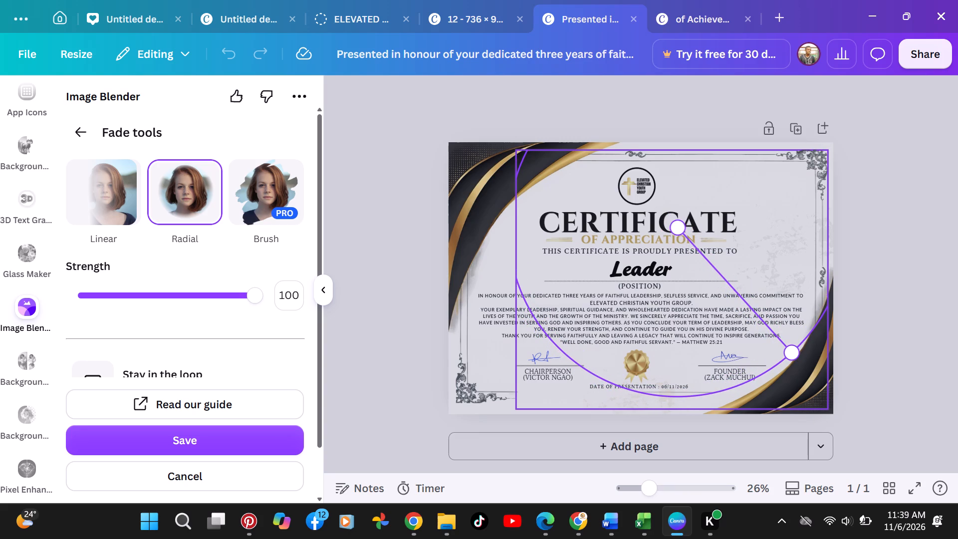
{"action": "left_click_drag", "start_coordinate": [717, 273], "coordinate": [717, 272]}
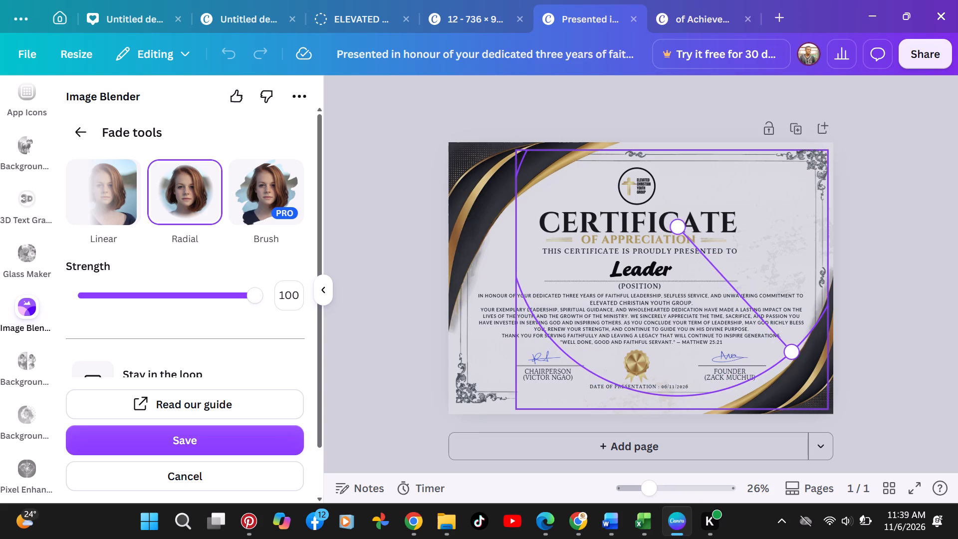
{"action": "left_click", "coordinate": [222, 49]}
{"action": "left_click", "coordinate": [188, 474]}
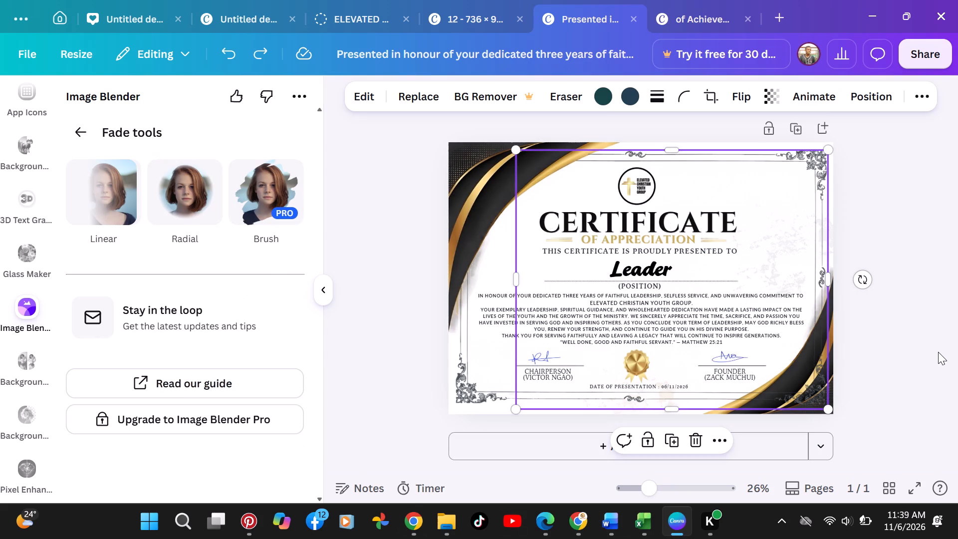
Undo the recent edits to the lower-right black-and-gold curve, back to before the upper-left curve was duplicated to replace it.
{"action": "left_click", "coordinate": [938, 352]}
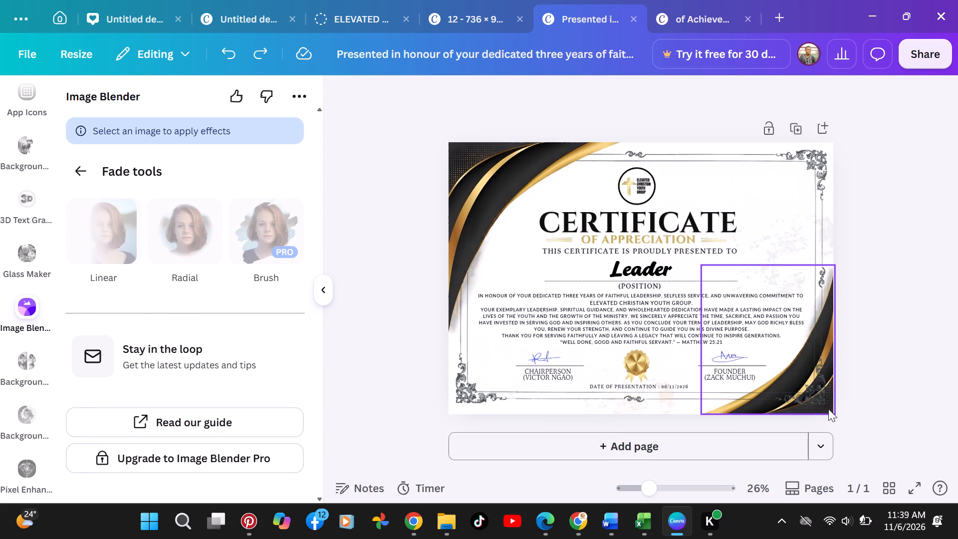
{"action": "left_click", "coordinate": [828, 409]}
{"action": "triple_click", "coordinate": [226, 53]}
{"action": "left_click", "coordinate": [226, 53]}
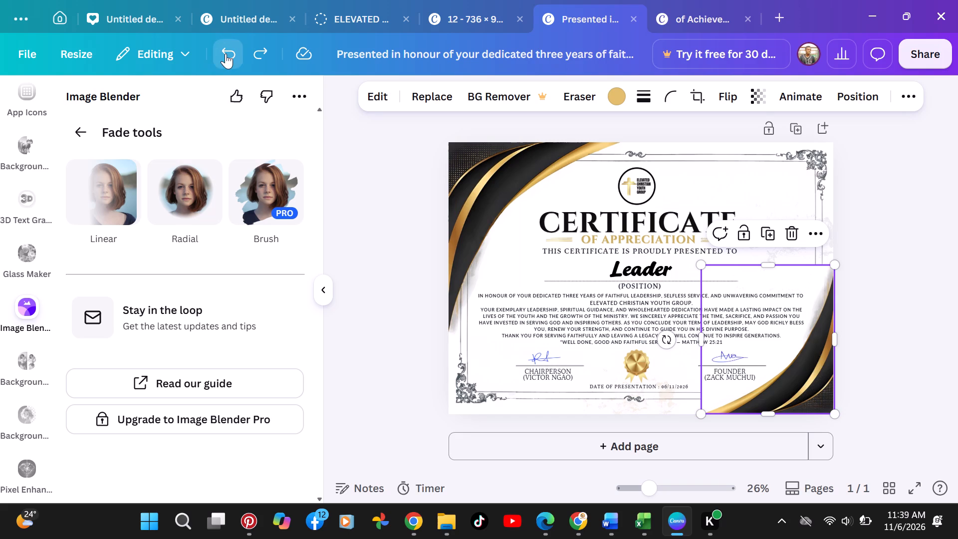
{"action": "double_click", "coordinate": [226, 53]}
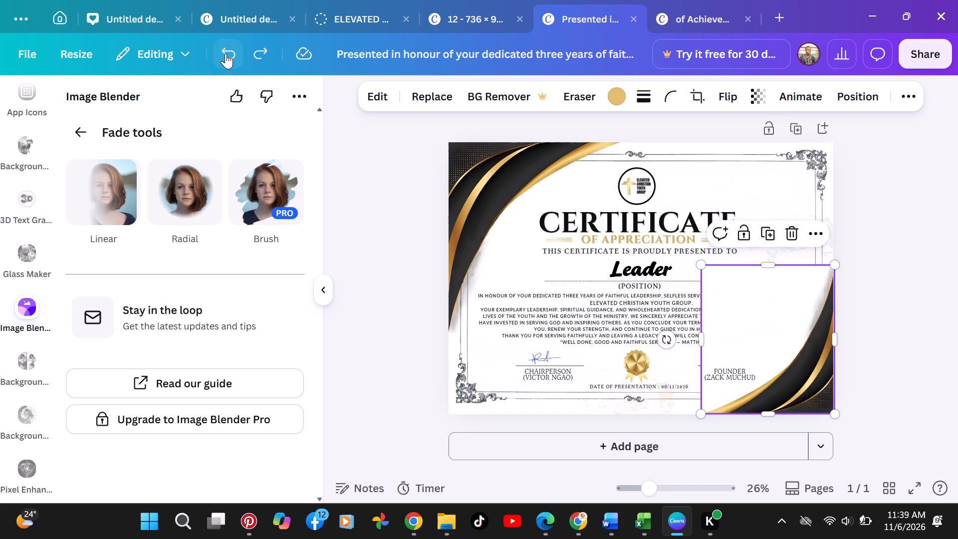
{"action": "triple_click", "coordinate": [226, 53]}
{"action": "left_click", "coordinate": [226, 53]}
{"action": "left_click", "coordinate": [226, 53]}
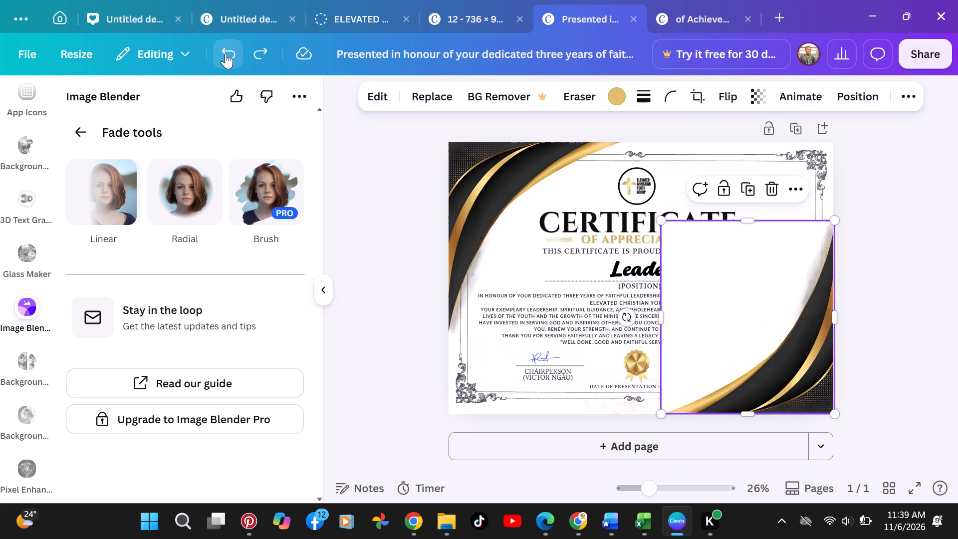
{"action": "left_click", "coordinate": [226, 53]}
{"action": "left_click", "coordinate": [226, 53]}
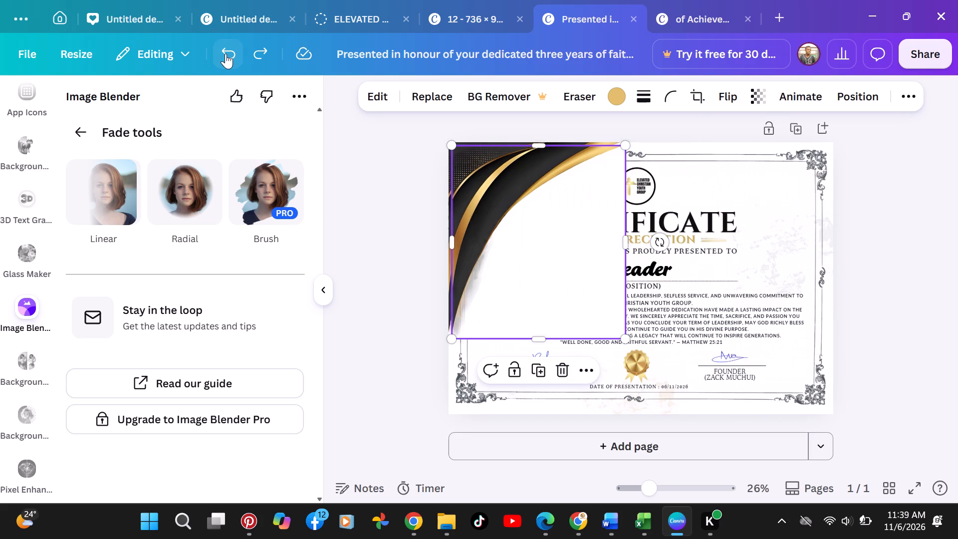
{"action": "left_click", "coordinate": [226, 53]}
{"action": "left_click", "coordinate": [226, 53]}
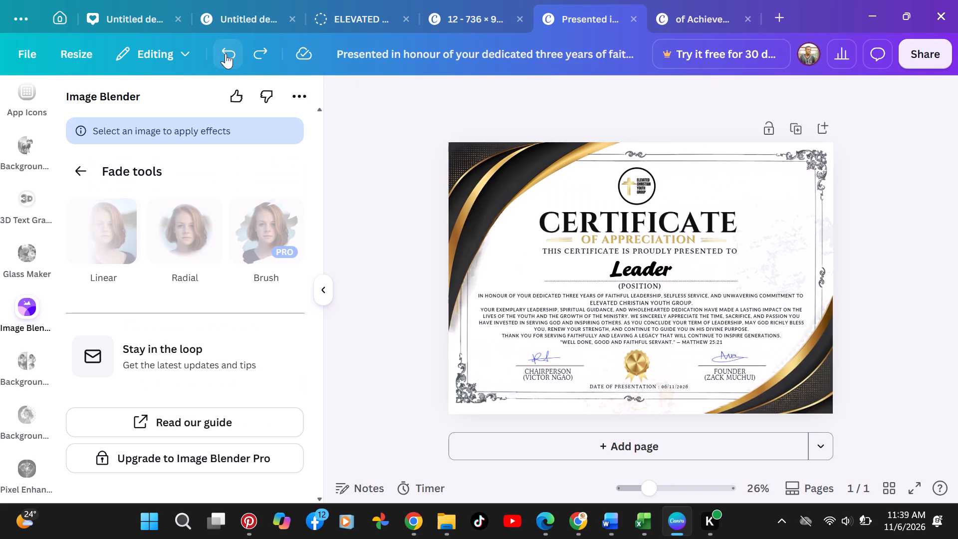
{"action": "left_click", "coordinate": [894, 290]}
Switch to the of Achievement design and look through the full list of saved designs in the projects.
{"action": "left_click", "coordinate": [721, 3]}
{"action": "left_click", "coordinate": [697, 19]}
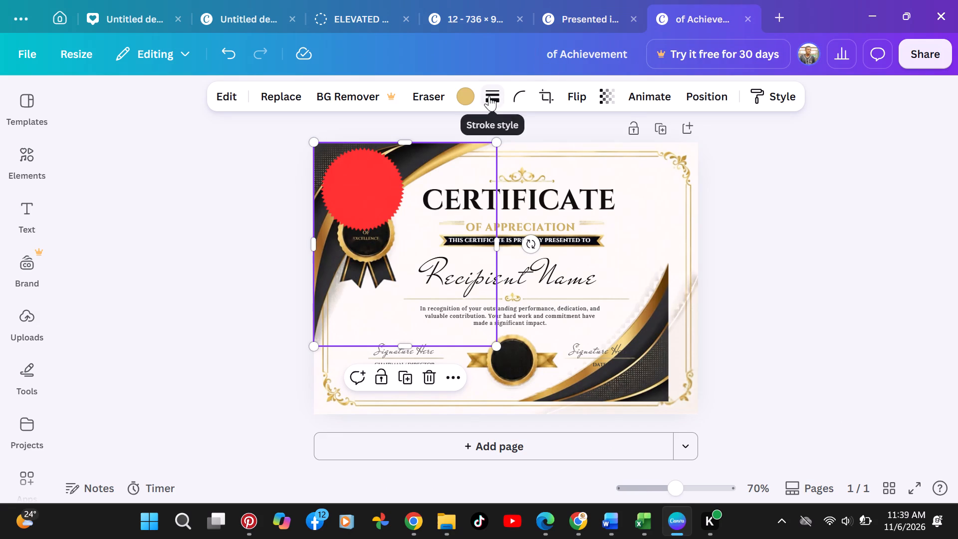
{"action": "left_click", "coordinate": [32, 422]}
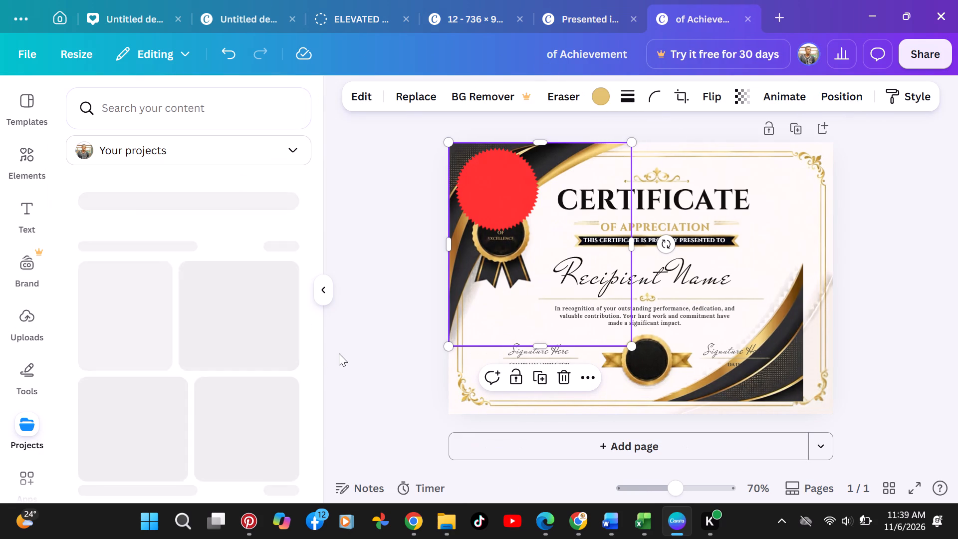
{"action": "left_click", "coordinate": [287, 226]}
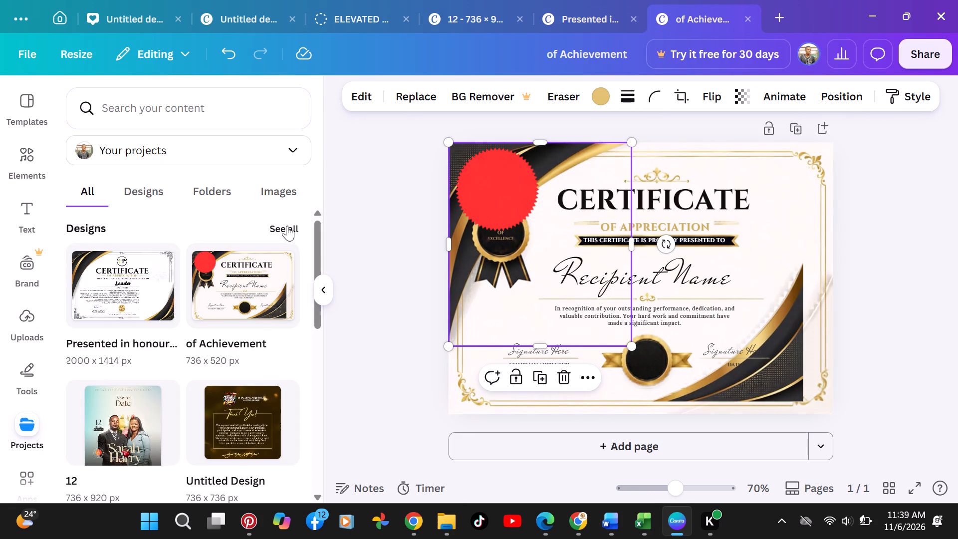
{"action": "left_click_drag", "start_coordinate": [319, 244], "coordinate": [319, 250]}
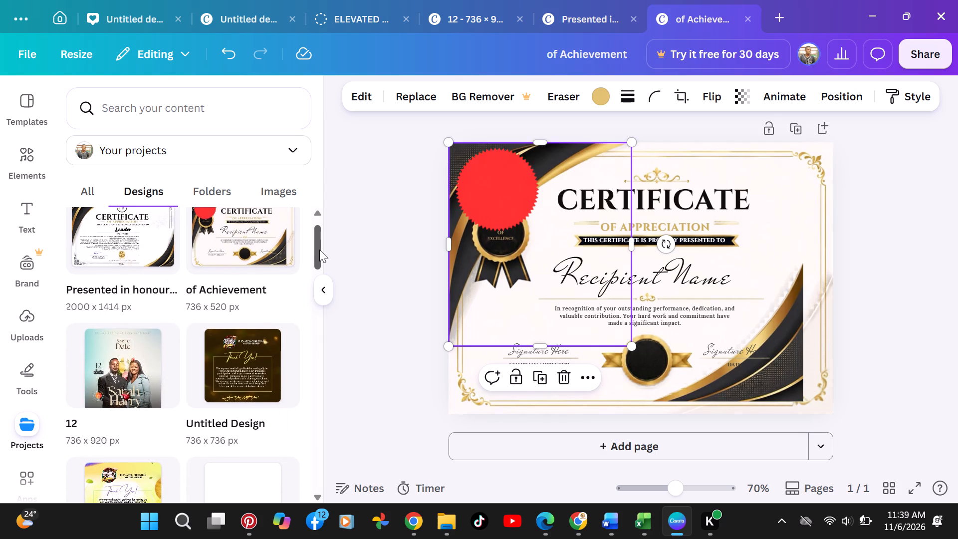
{"action": "left_click_drag", "start_coordinate": [319, 250], "coordinate": [316, 307]}
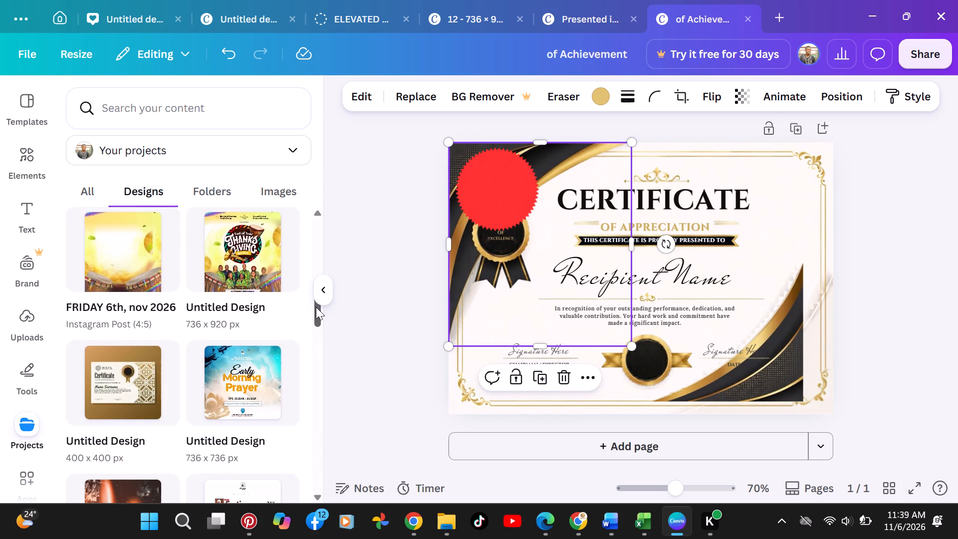
{"action": "left_click_drag", "start_coordinate": [316, 307], "coordinate": [316, 319]}
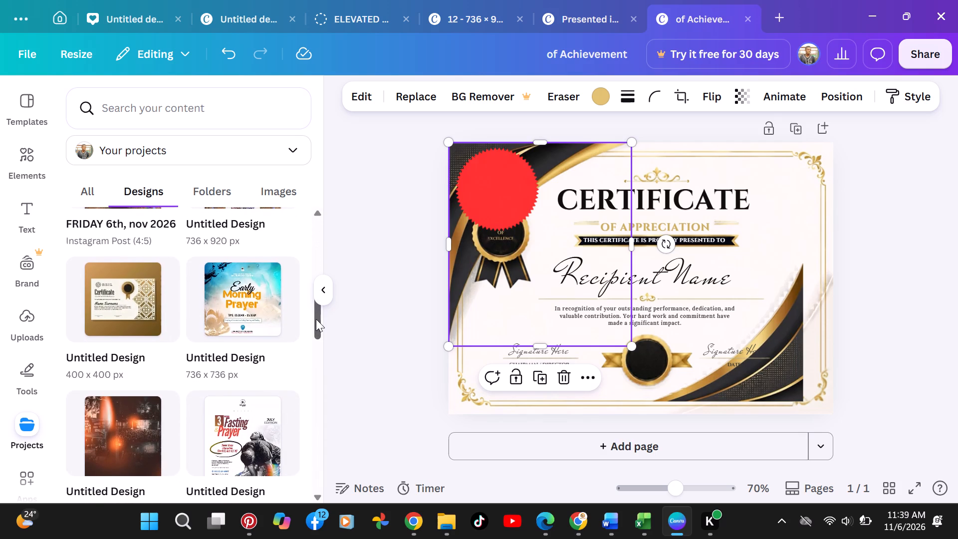
{"action": "left_click_drag", "start_coordinate": [316, 319], "coordinate": [315, 391]}
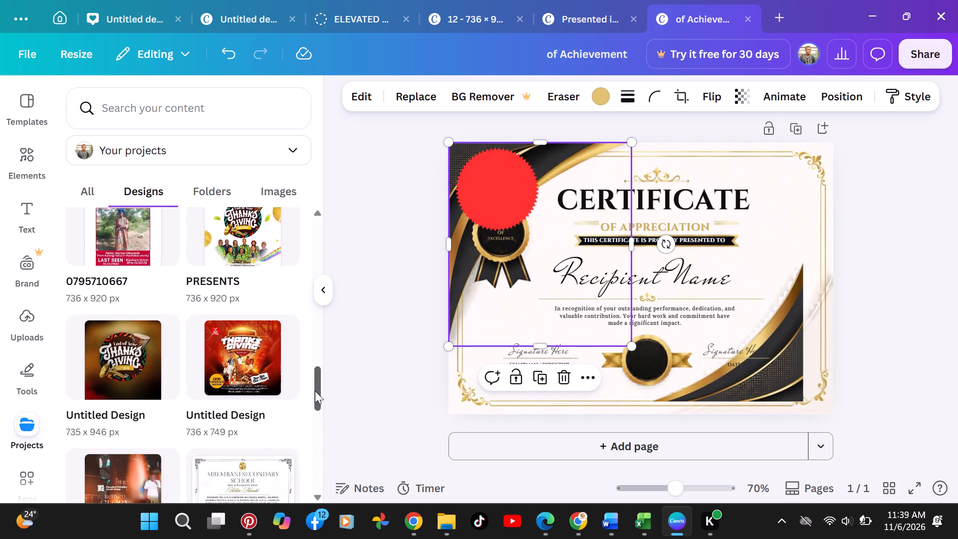
{"action": "left_click_drag", "start_coordinate": [315, 391], "coordinate": [319, 447]}
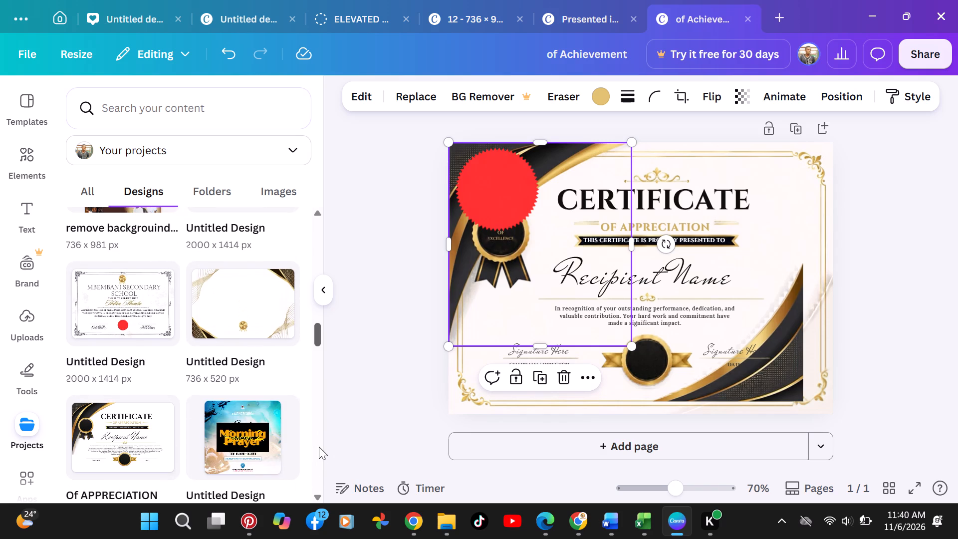
{"action": "left_click_drag", "start_coordinate": [319, 447], "coordinate": [323, 421]}
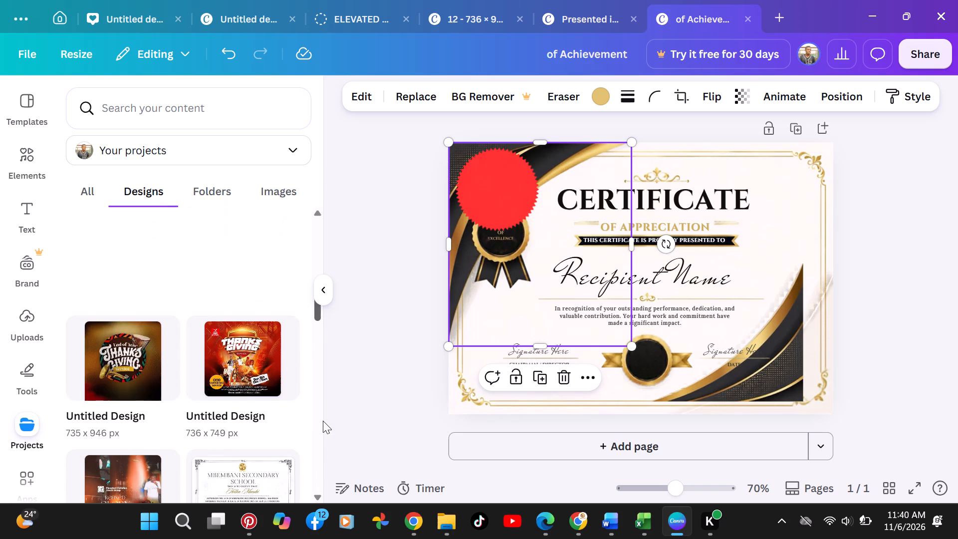
{"action": "left_click_drag", "start_coordinate": [323, 421], "coordinate": [323, 435]}
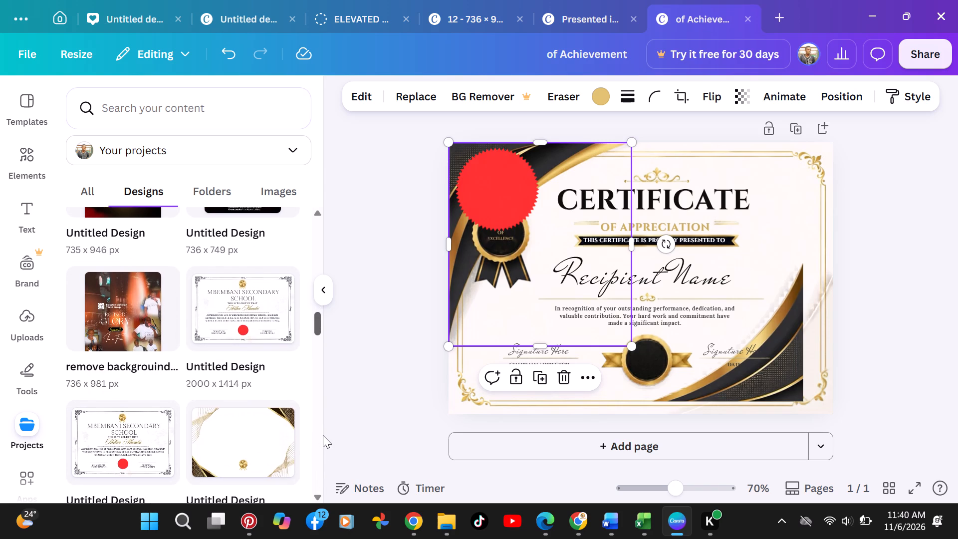
{"action": "left_click_drag", "start_coordinate": [323, 435], "coordinate": [322, 435]}
{"action": "left_click_drag", "start_coordinate": [322, 435], "coordinate": [322, 437]}
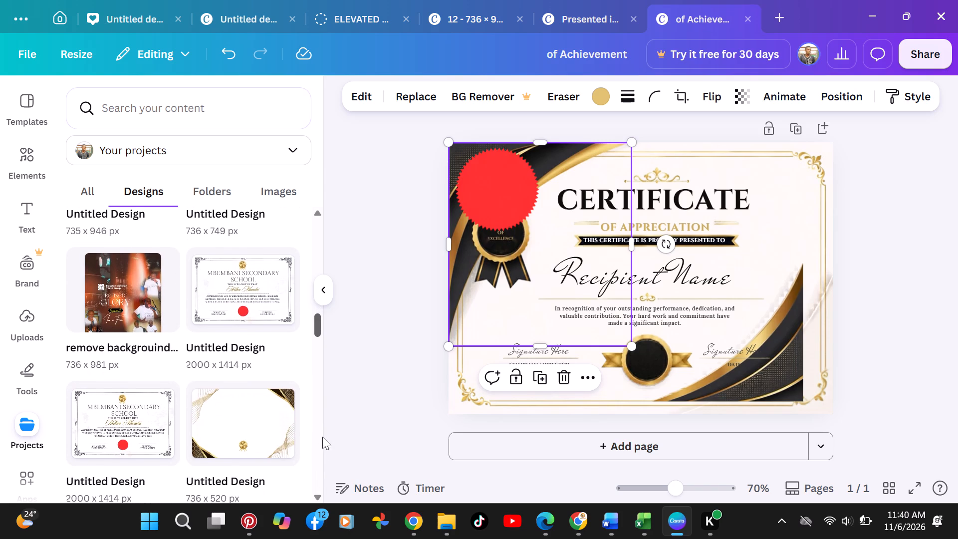
{"action": "left_click_drag", "start_coordinate": [322, 437], "coordinate": [320, 452]}
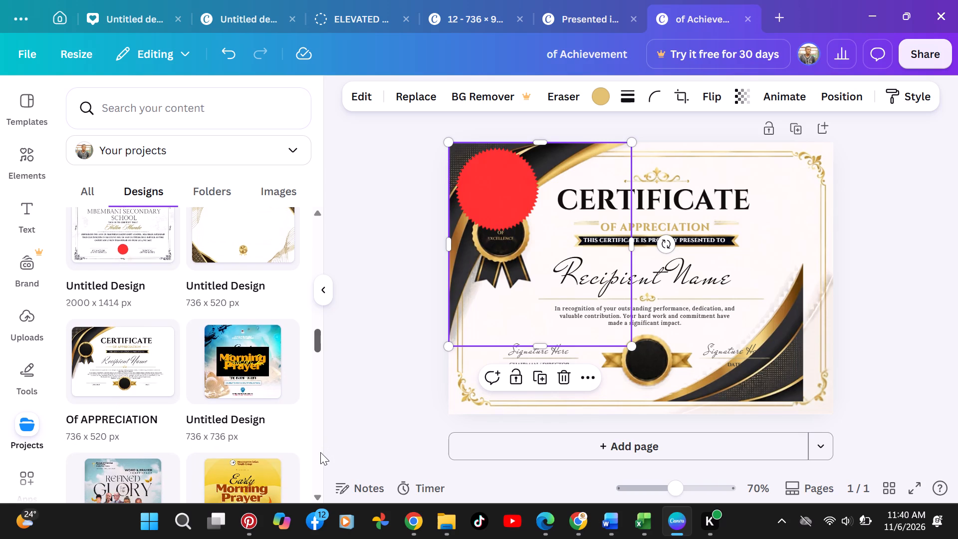
{"action": "left_click_drag", "start_coordinate": [320, 452], "coordinate": [323, 505]}
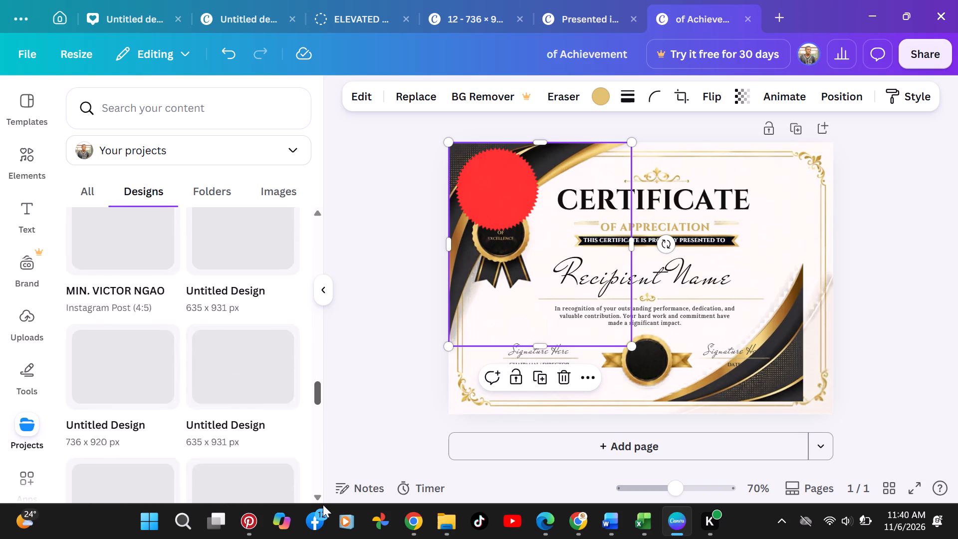
{"action": "left_click_drag", "start_coordinate": [323, 505], "coordinate": [328, 487]}
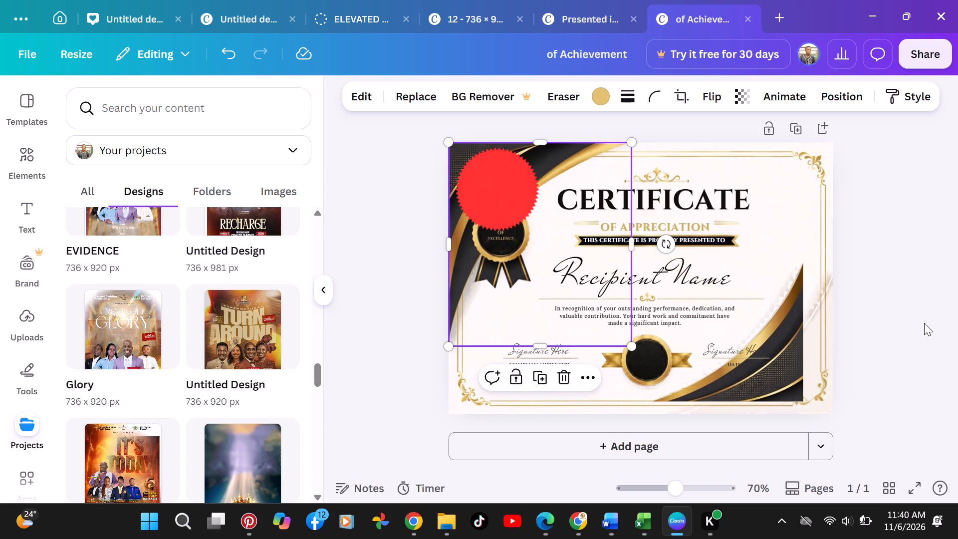
{"action": "left_click", "coordinate": [924, 323]}
Switch back to the Presented in honour certificate and replace the recipient text Leader with the chairperson's full name.
{"action": "left_click", "coordinate": [600, 18]}
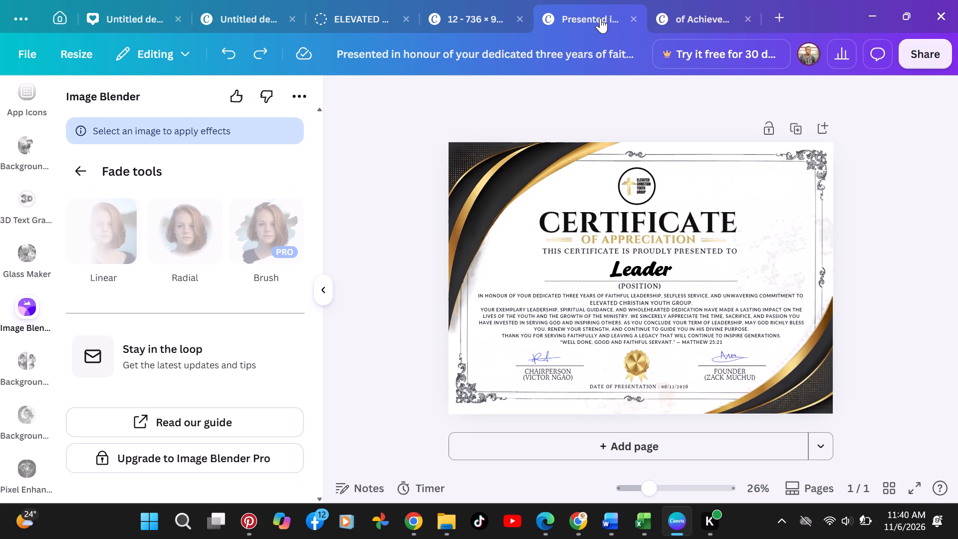
{"action": "left_click", "coordinate": [633, 268]}
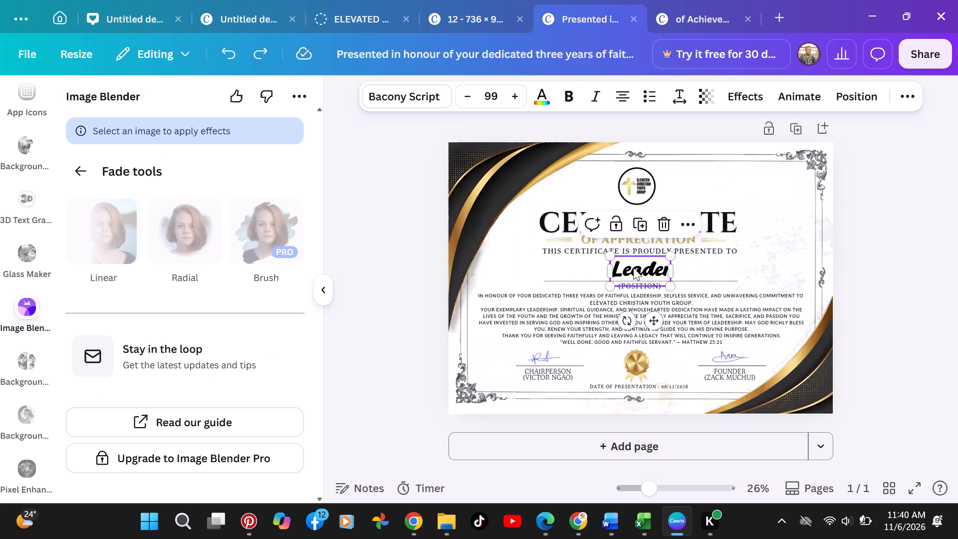
{"action": "left_click", "coordinate": [633, 268]}
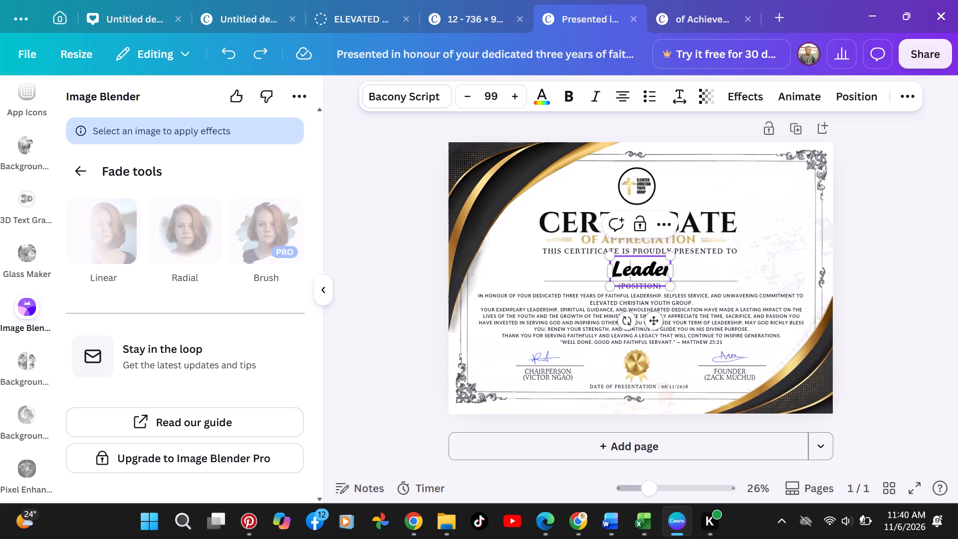
{"action": "left_click_drag", "start_coordinate": [666, 268], "coordinate": [596, 267]}
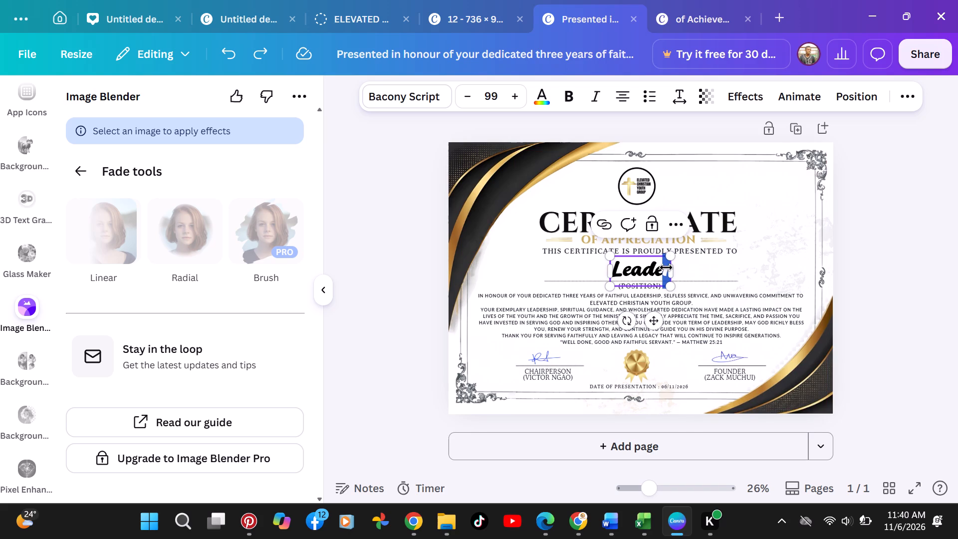
{"action": "double_click", "coordinate": [614, 269]}
{"action": "left_click", "coordinate": [614, 269]}
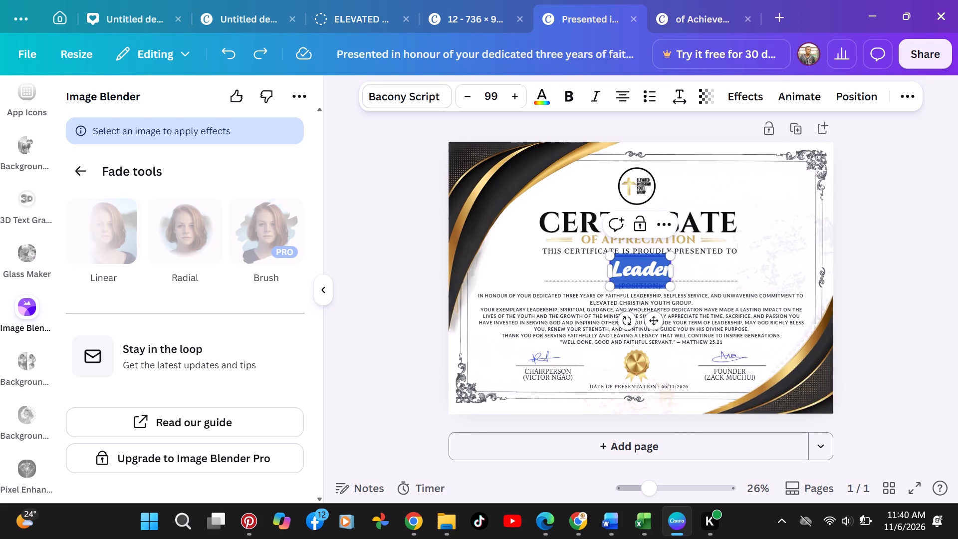
{"action": "double_click", "coordinate": [614, 269]}
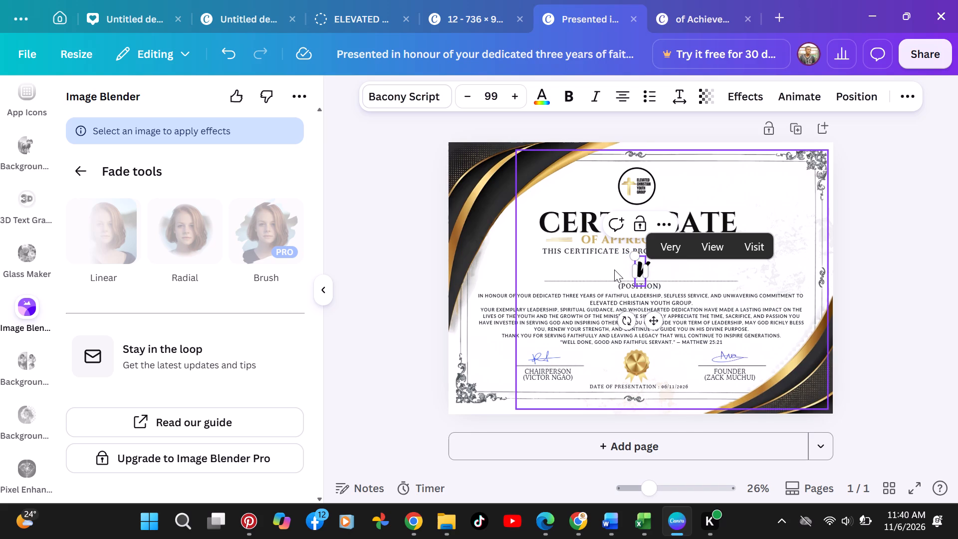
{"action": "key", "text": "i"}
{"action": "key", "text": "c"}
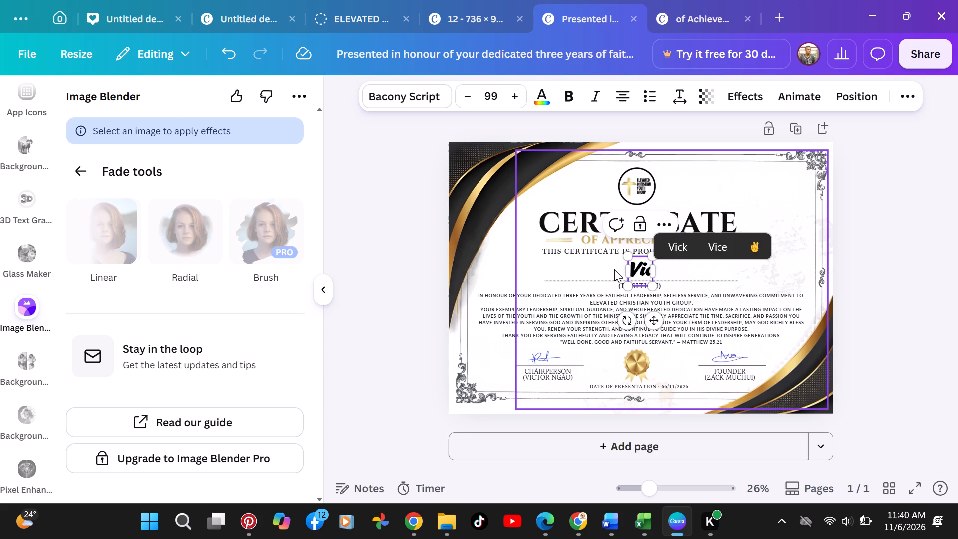
{"action": "key", "text": "BackSpace"}
{"action": "key", "text": "BackSpace"}
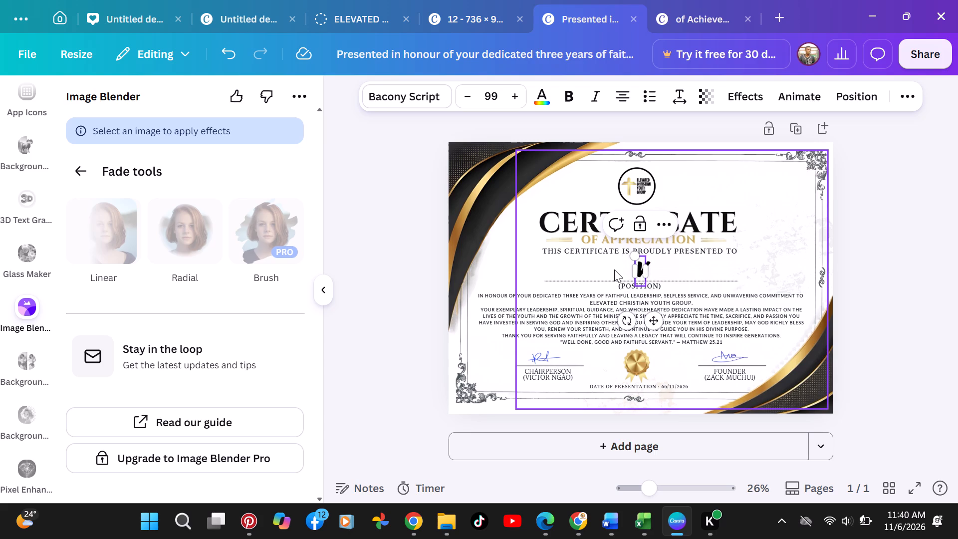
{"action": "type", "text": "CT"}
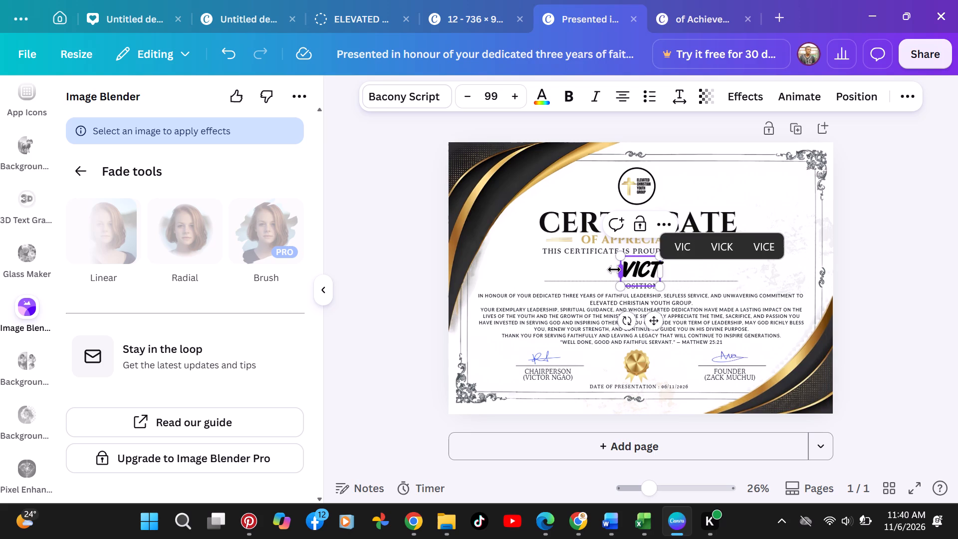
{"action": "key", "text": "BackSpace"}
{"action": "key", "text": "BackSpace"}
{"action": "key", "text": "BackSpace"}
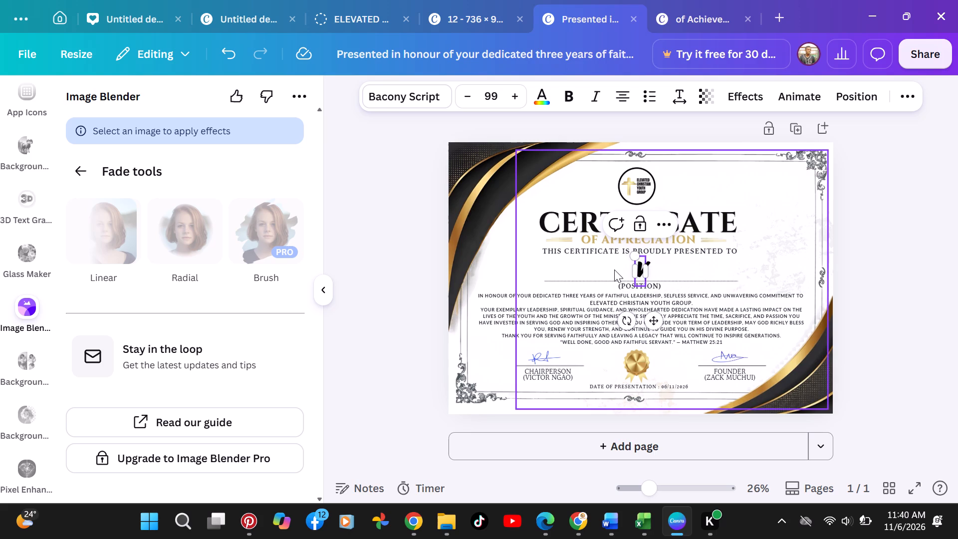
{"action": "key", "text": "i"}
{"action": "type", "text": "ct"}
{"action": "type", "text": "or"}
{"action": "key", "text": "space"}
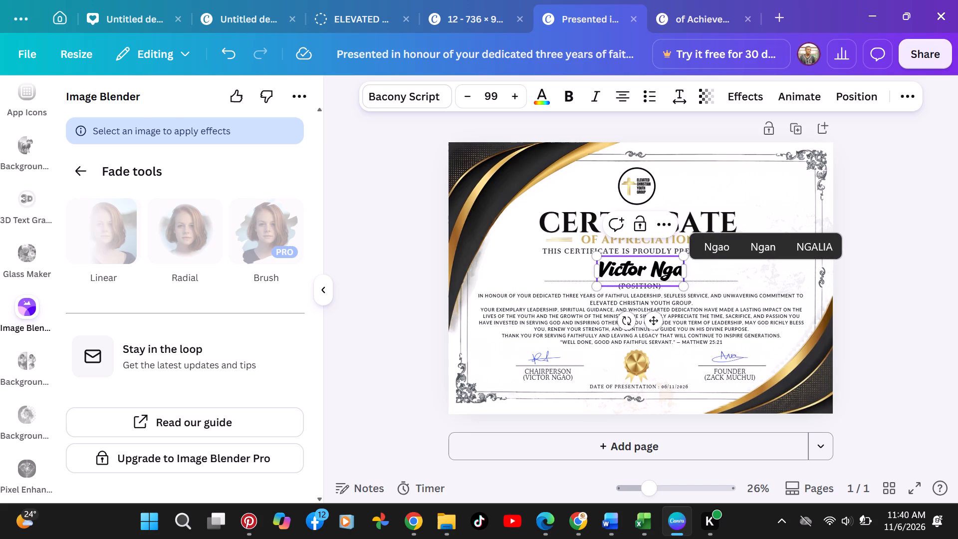
{"action": "left_click", "coordinate": [722, 315]}
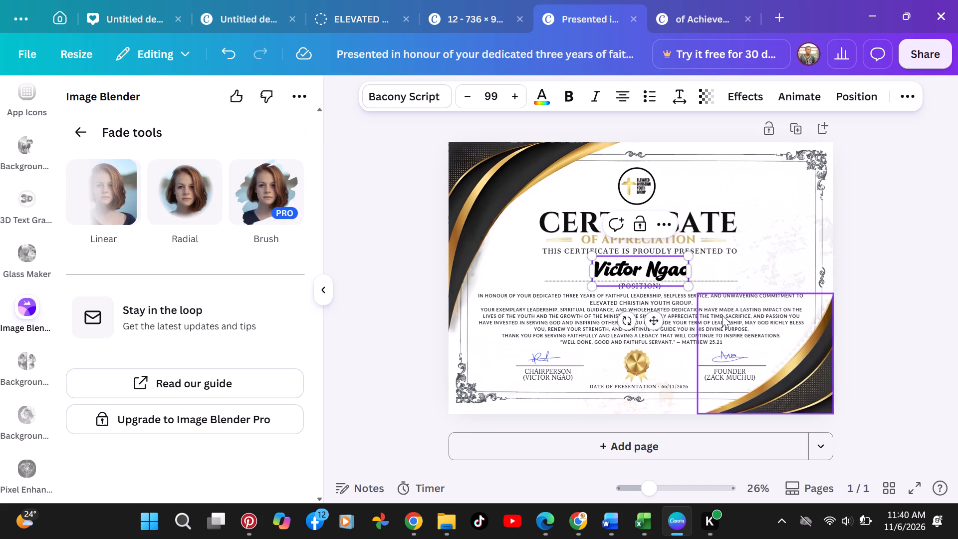
Change the POSITION placeholder in brackets beneath the recipient's name to CHAIRPERSON.
{"action": "left_click", "coordinate": [652, 285]}
{"action": "left_click", "coordinate": [652, 285]}
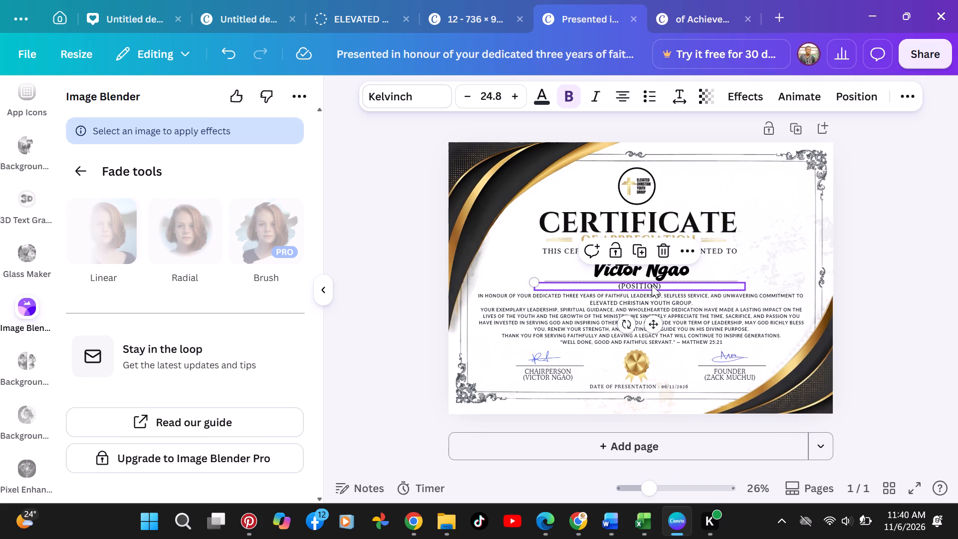
{"action": "left_click_drag", "start_coordinate": [657, 285], "coordinate": [631, 285]}
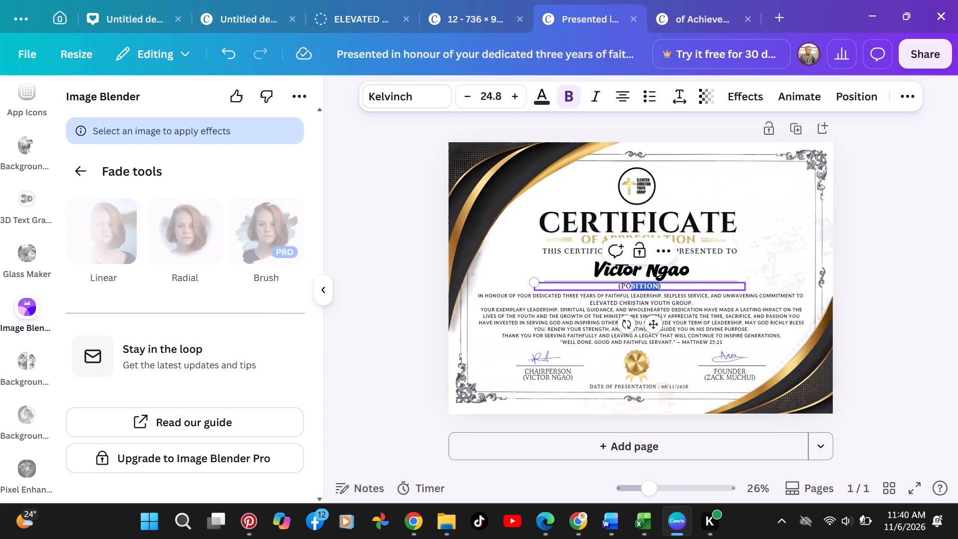
{"action": "left_click_drag", "start_coordinate": [631, 285], "coordinate": [622, 285]}
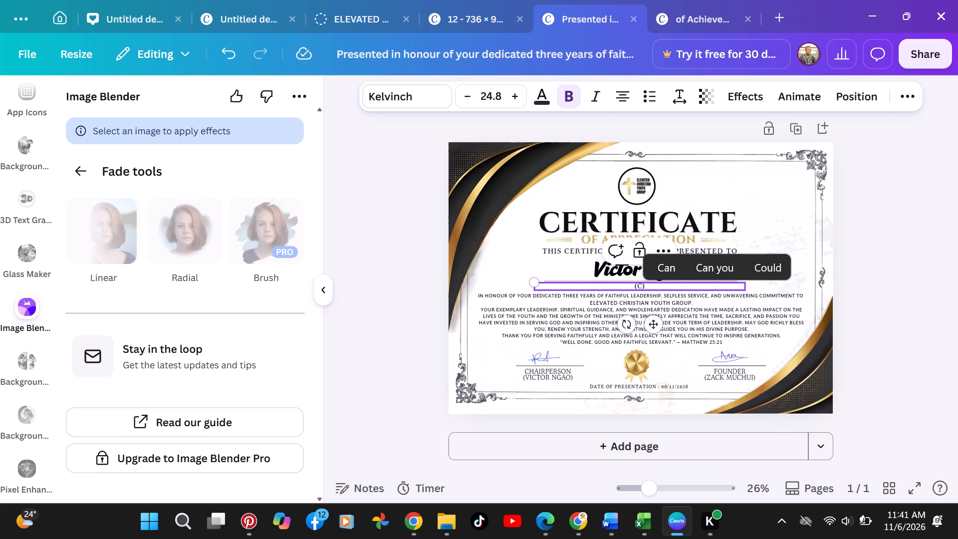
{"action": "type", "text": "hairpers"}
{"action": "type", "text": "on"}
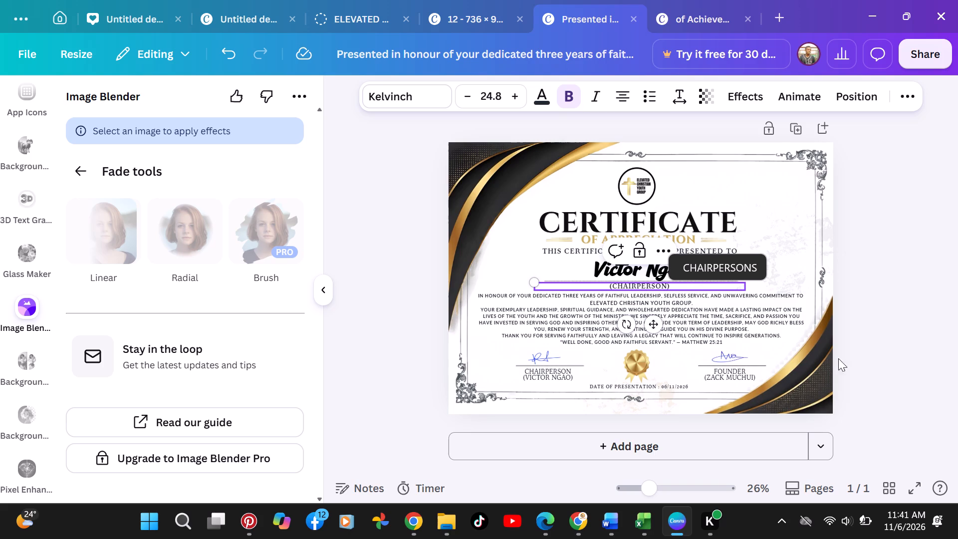
{"action": "left_click", "coordinate": [864, 361]}
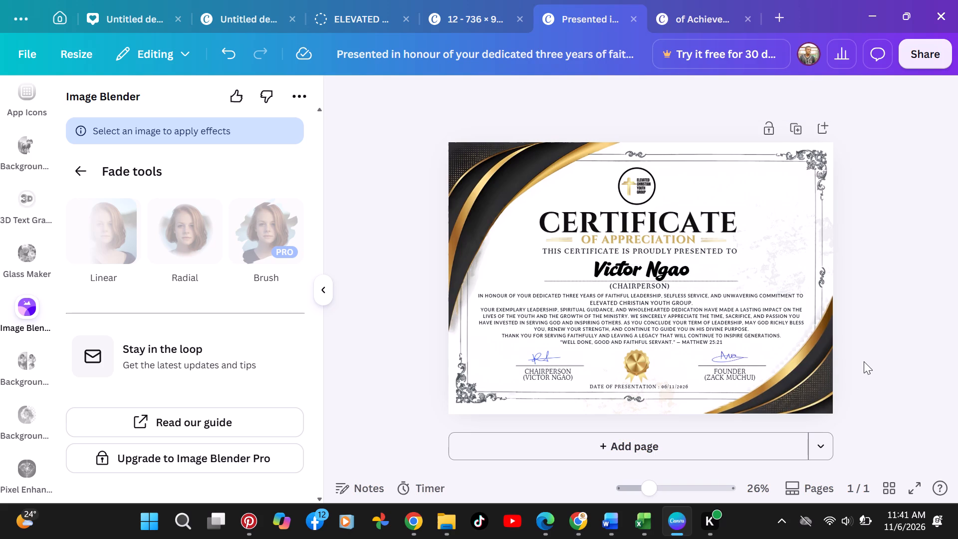
Set the recipient name's font size to 98.
{"action": "left_click", "coordinate": [657, 267]}
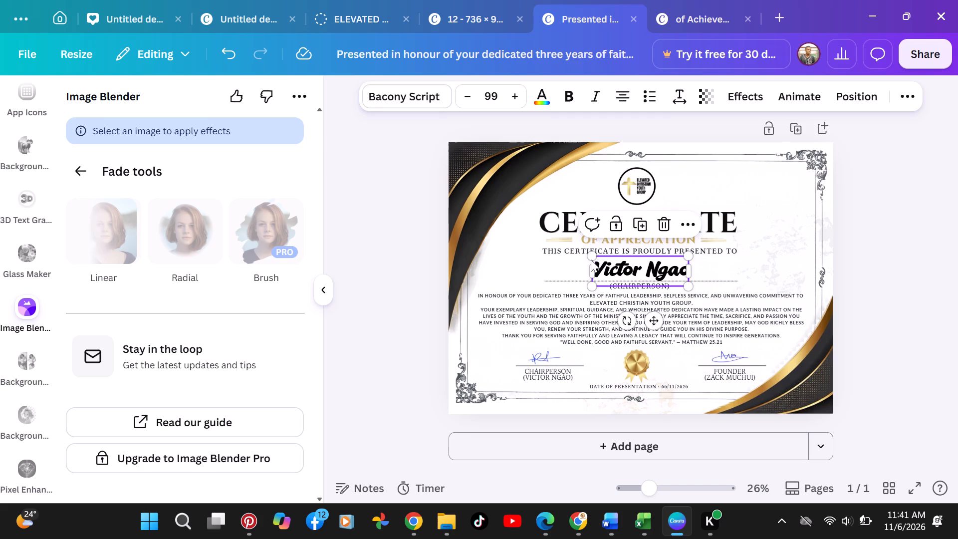
{"action": "left_click", "coordinate": [465, 98]}
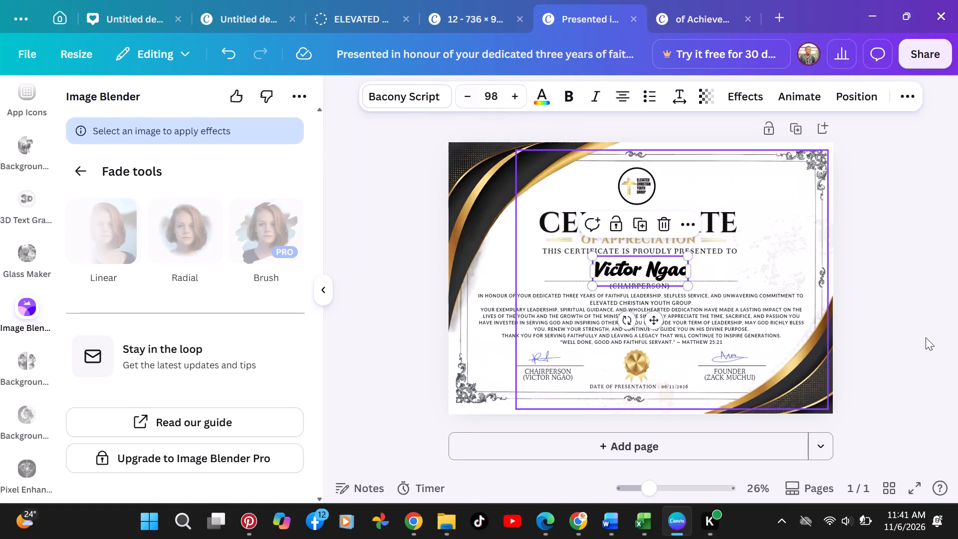
{"action": "left_click", "coordinate": [933, 316]}
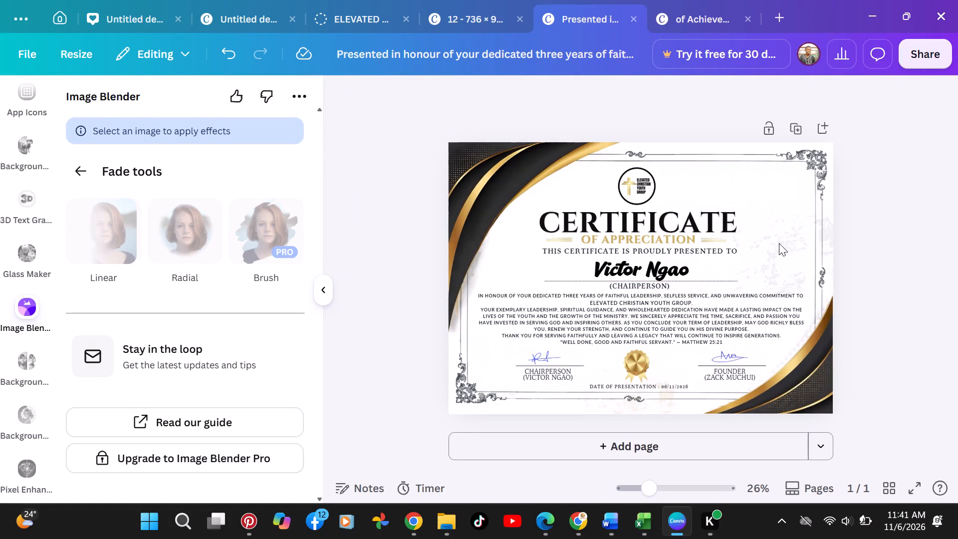
Download the certificate as a PNG into Downloads, named after the chairperson, replacing the existing file of that name.
{"action": "left_click", "coordinate": [932, 60]}
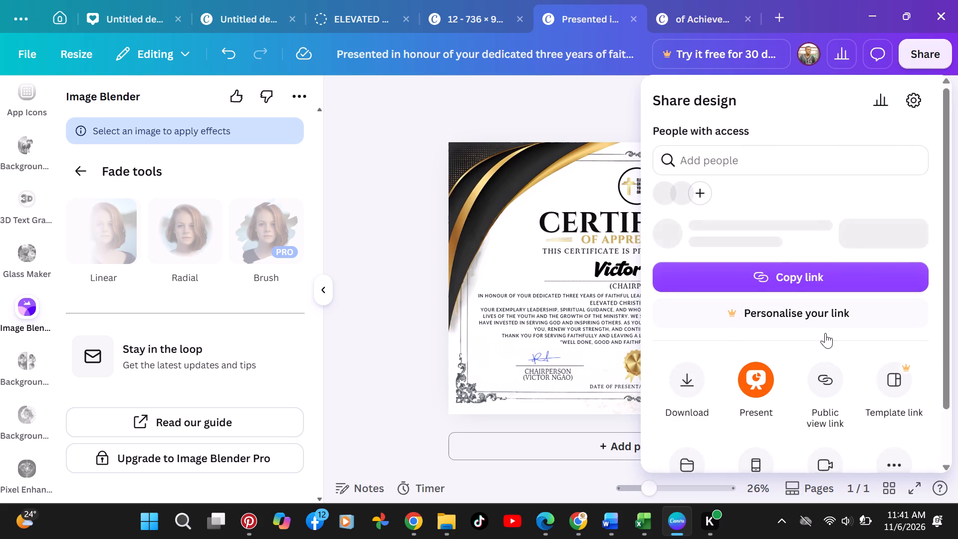
{"action": "left_click", "coordinate": [690, 404]}
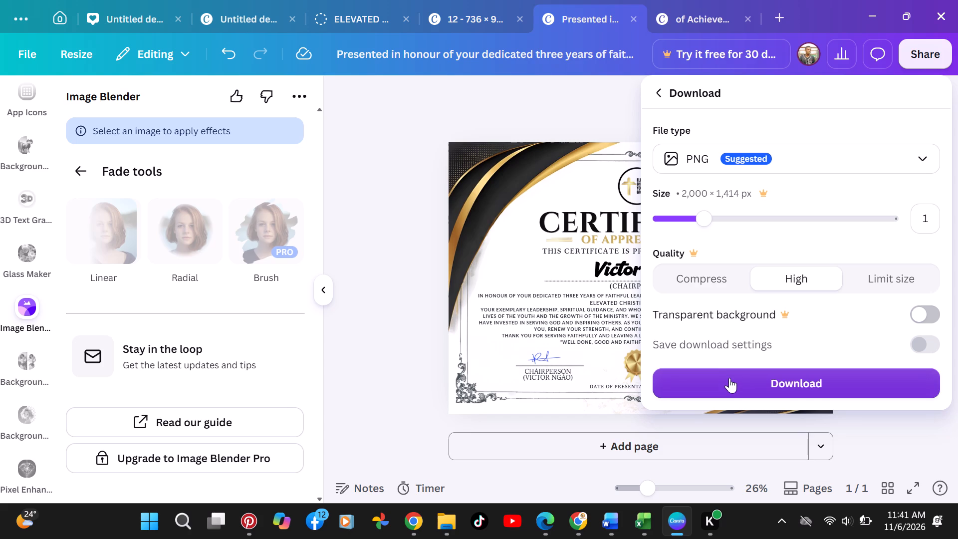
{"action": "left_click", "coordinate": [729, 378]}
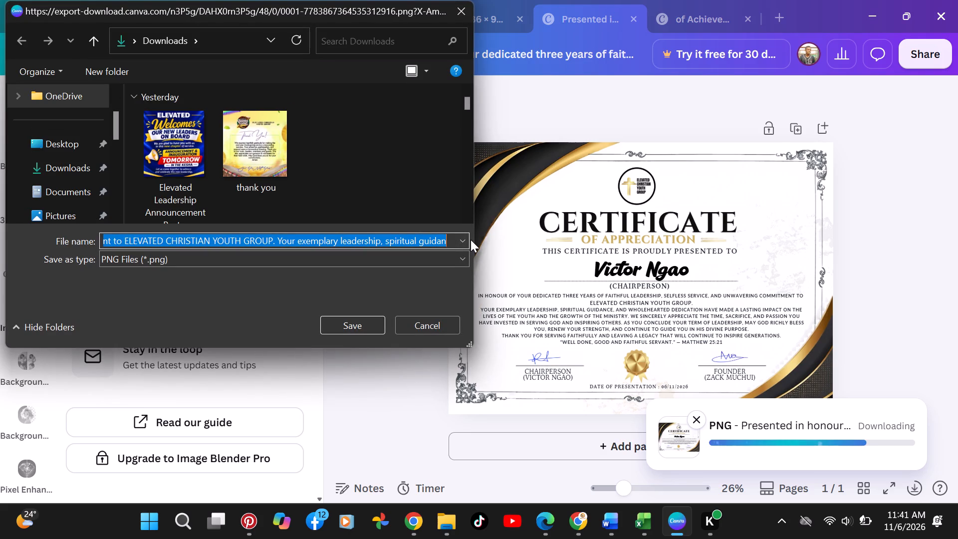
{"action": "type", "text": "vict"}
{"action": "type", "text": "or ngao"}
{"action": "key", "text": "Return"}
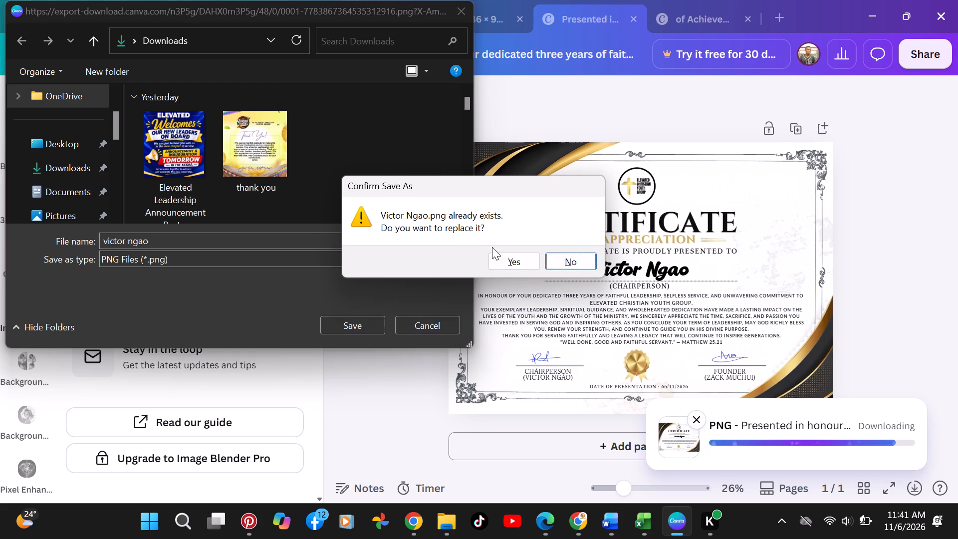
{"action": "left_click", "coordinate": [525, 264]}
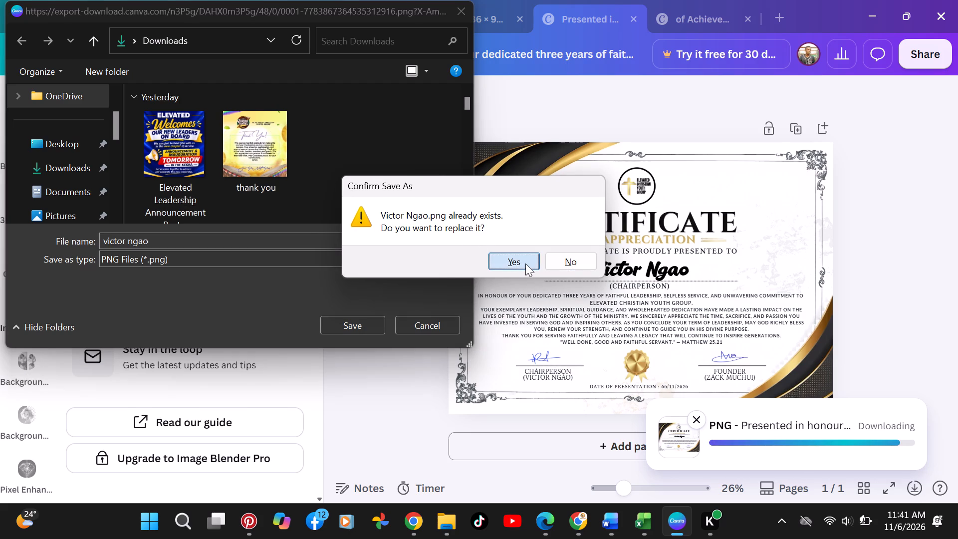